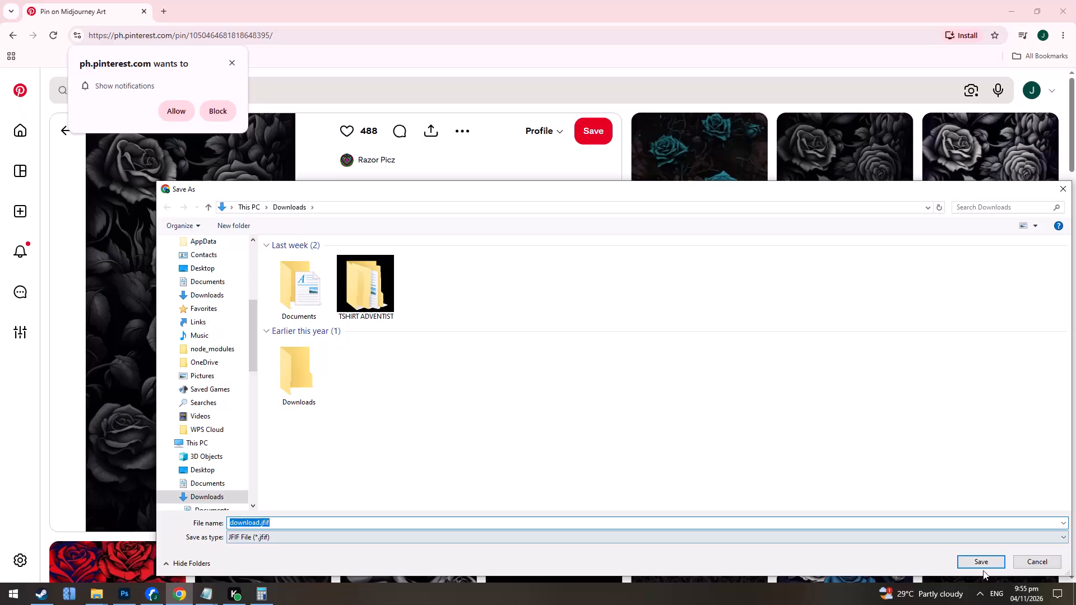
Save the black rose image as download.jfif in the Downloads folder.
click(986, 567)
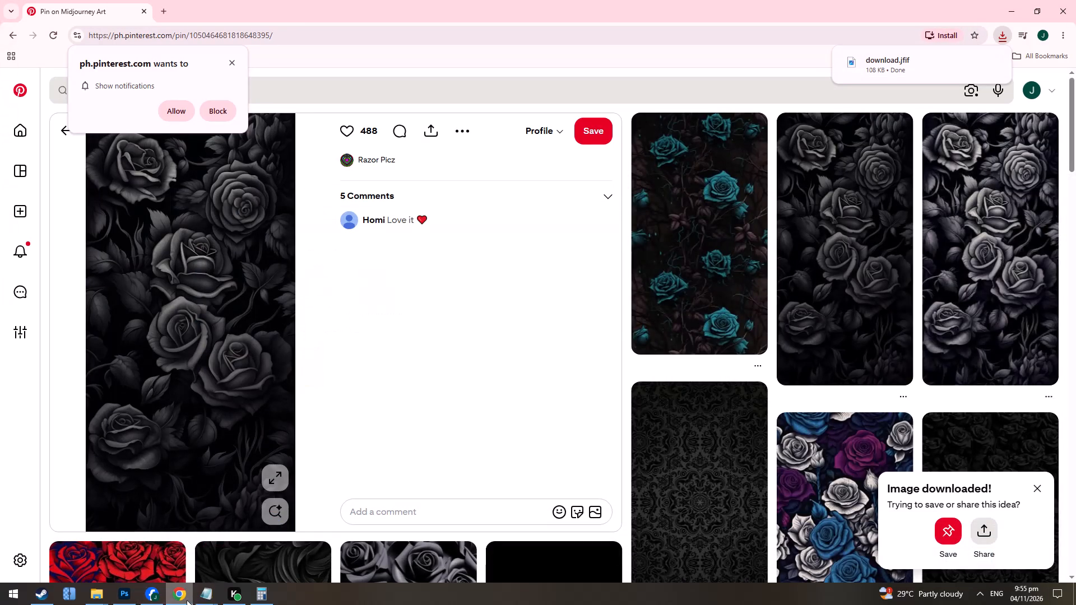
Switch to Photoshop and open download.jfif from the Downloads folder.
click(133, 597)
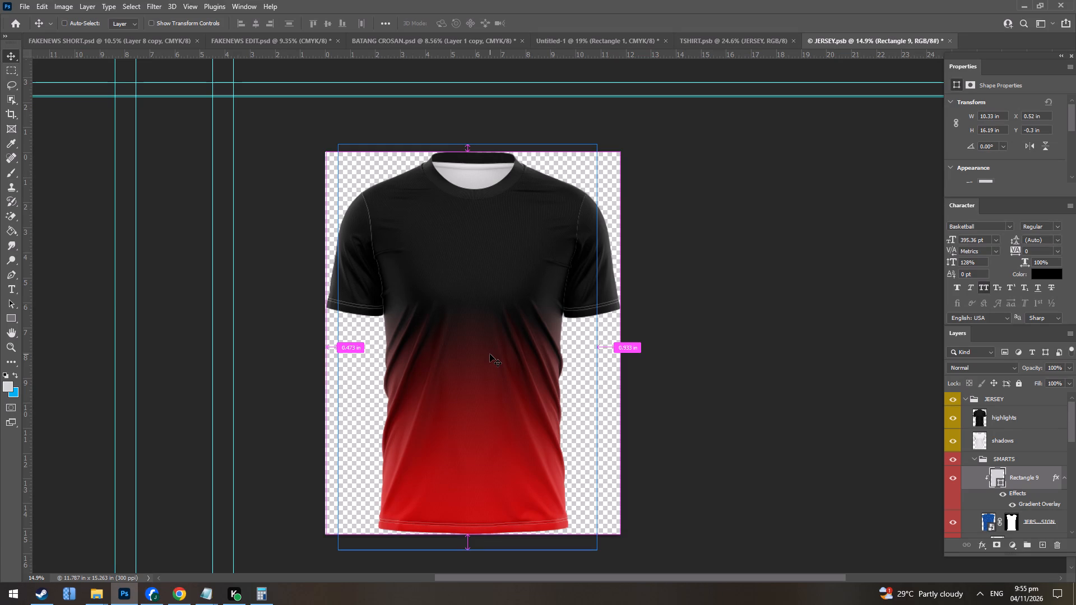
key(ctrl+o)
triple_click(150, 104)
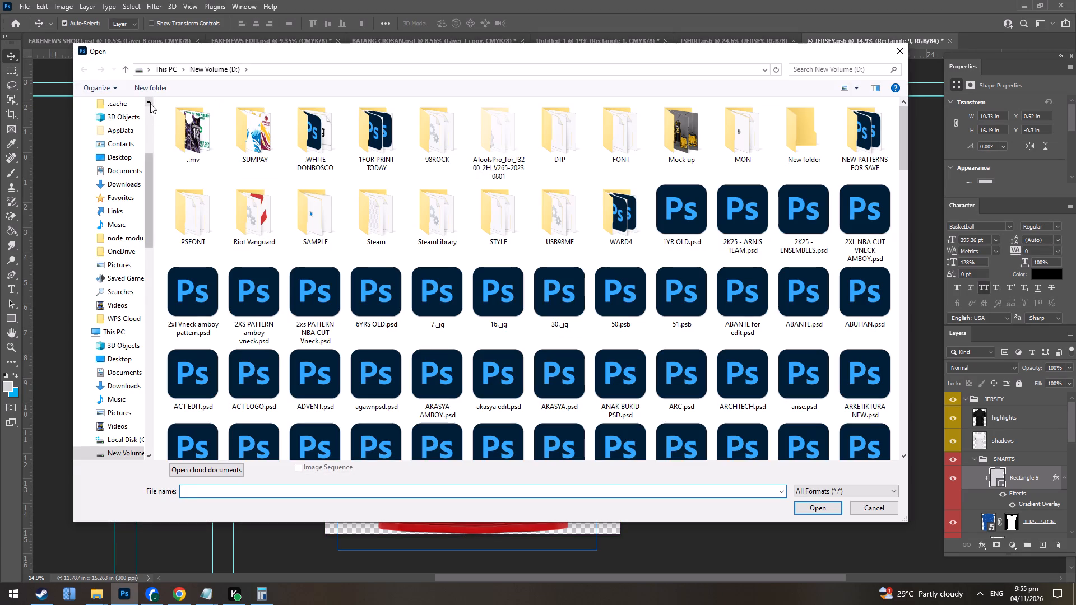
click(161, 115)
double_click(150, 111)
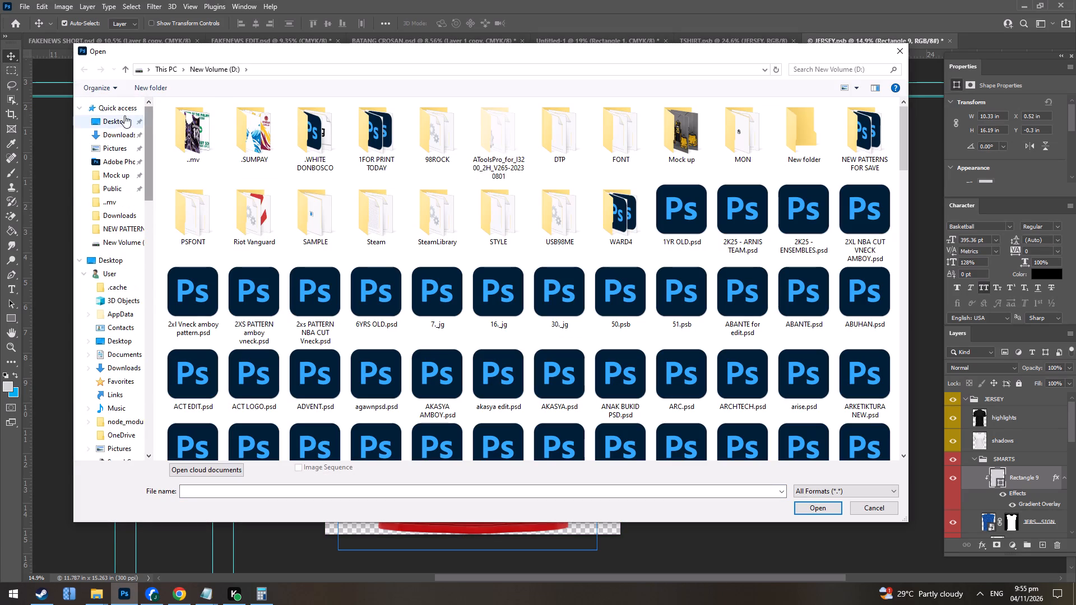
click(113, 138)
click(208, 162)
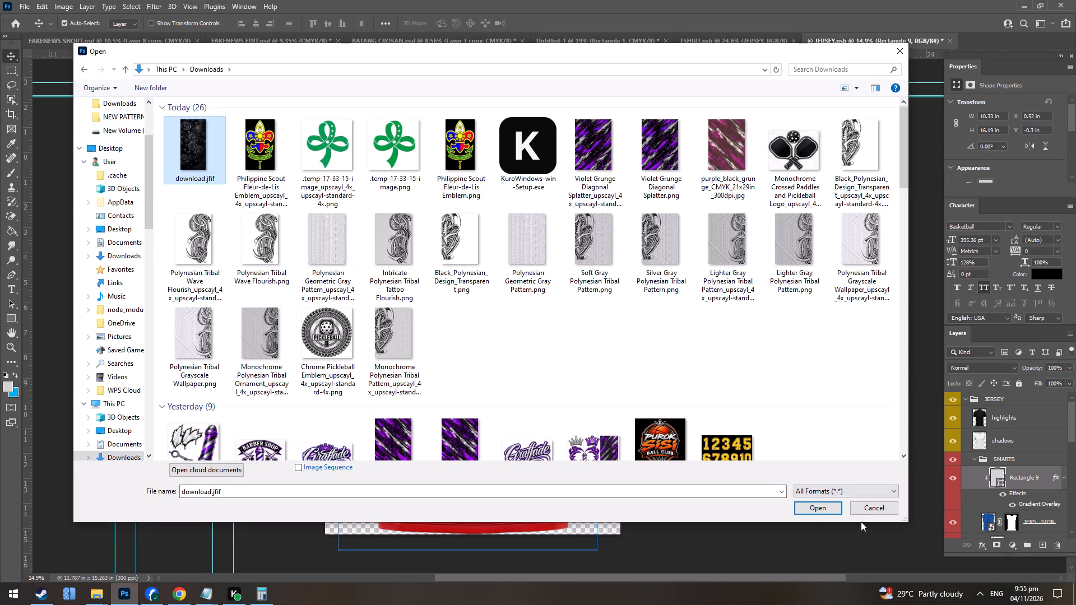
click(818, 507)
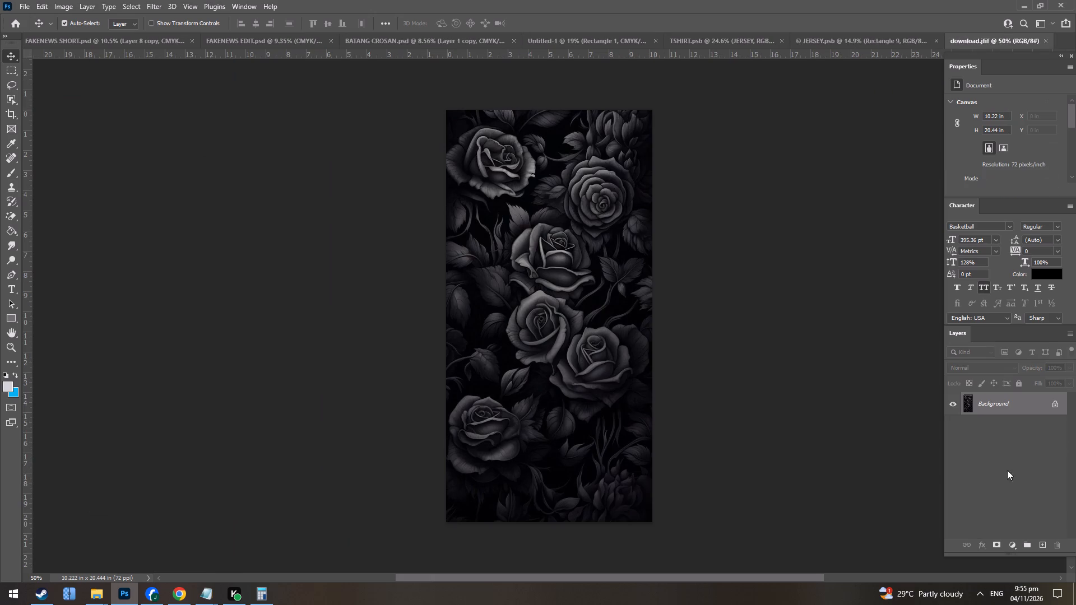
Copy the rose image's Background layer into the JERSEY.psb document, placing it on the shirt's chest.
drag(1022, 401, 825, 38)
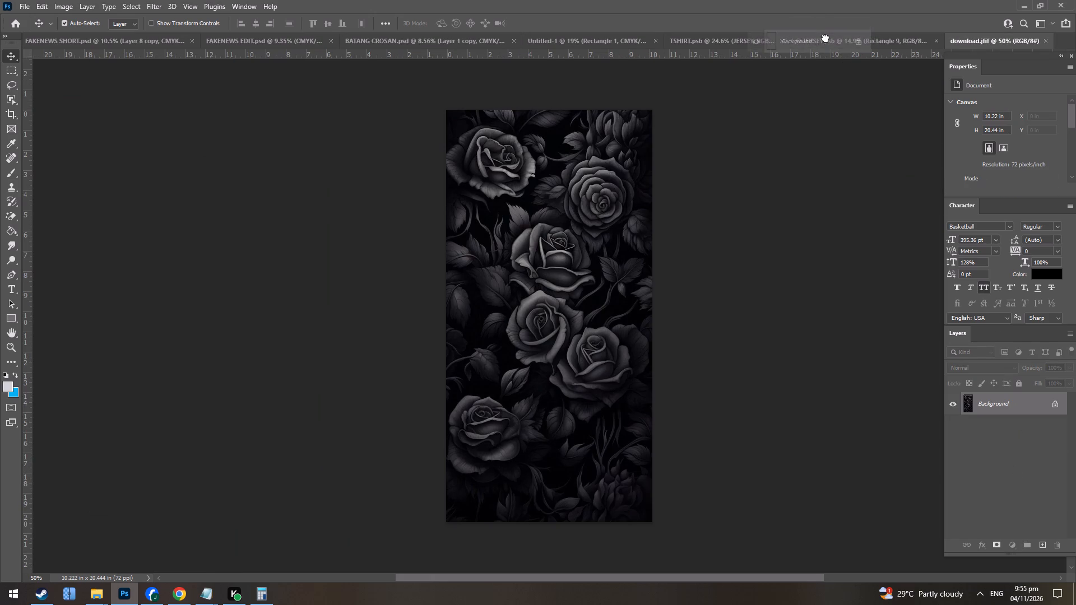
drag(825, 38, 478, 249)
Rotate the rose layer -90°, enlarge it to about 9.69 × 4.85 in and position it across the shirt's shoulders and upper chest.
key(ctrl+t)
shift+drag(614, 223, 449, 157)
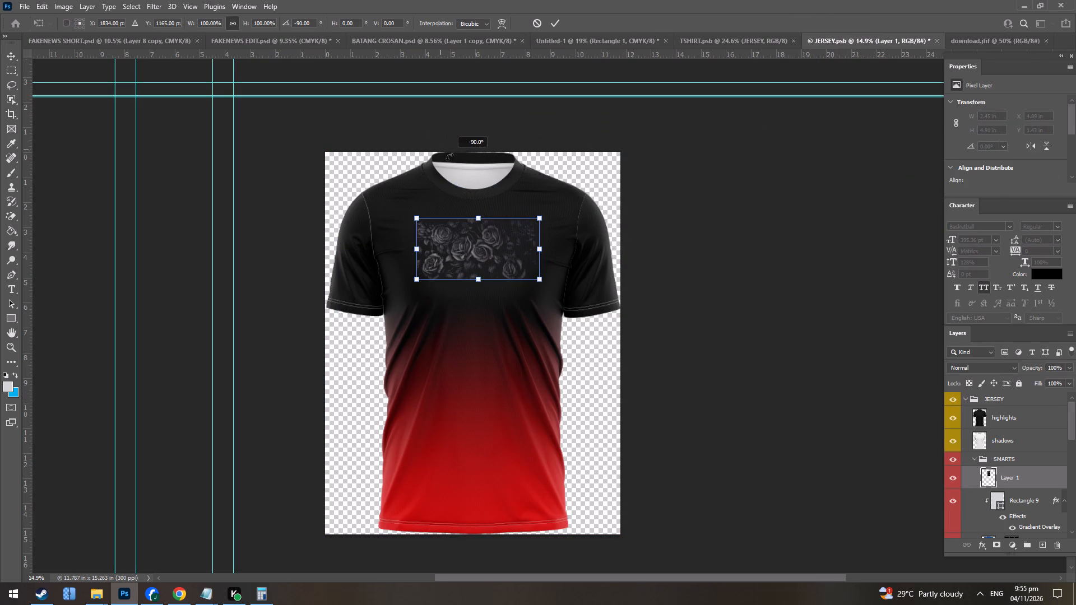
shift+drag(449, 157, 457, 161)
shift+drag(542, 220, 669, 173)
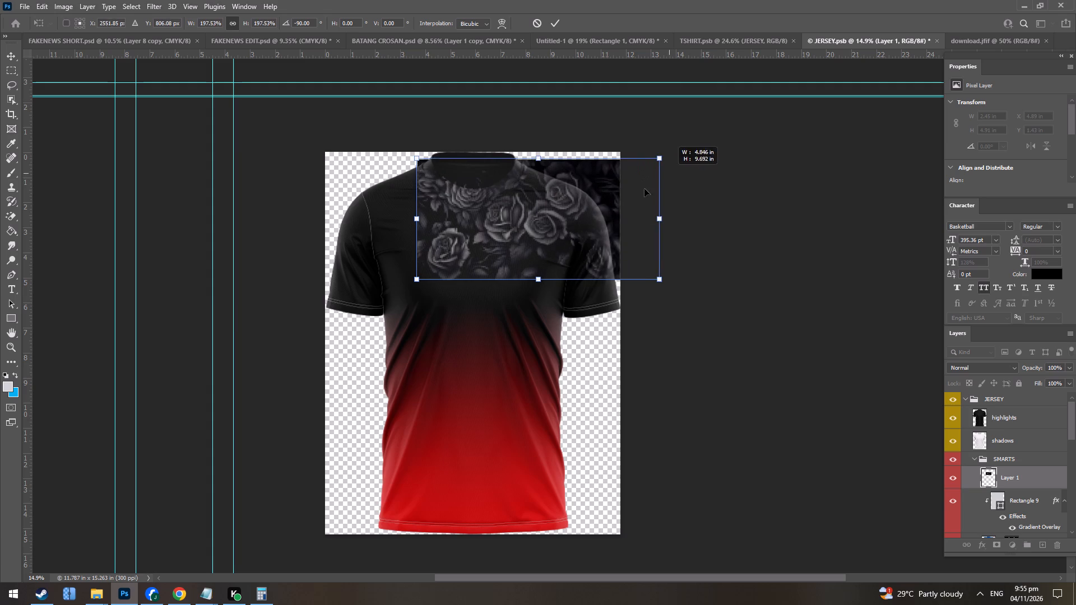
drag(606, 206, 551, 203)
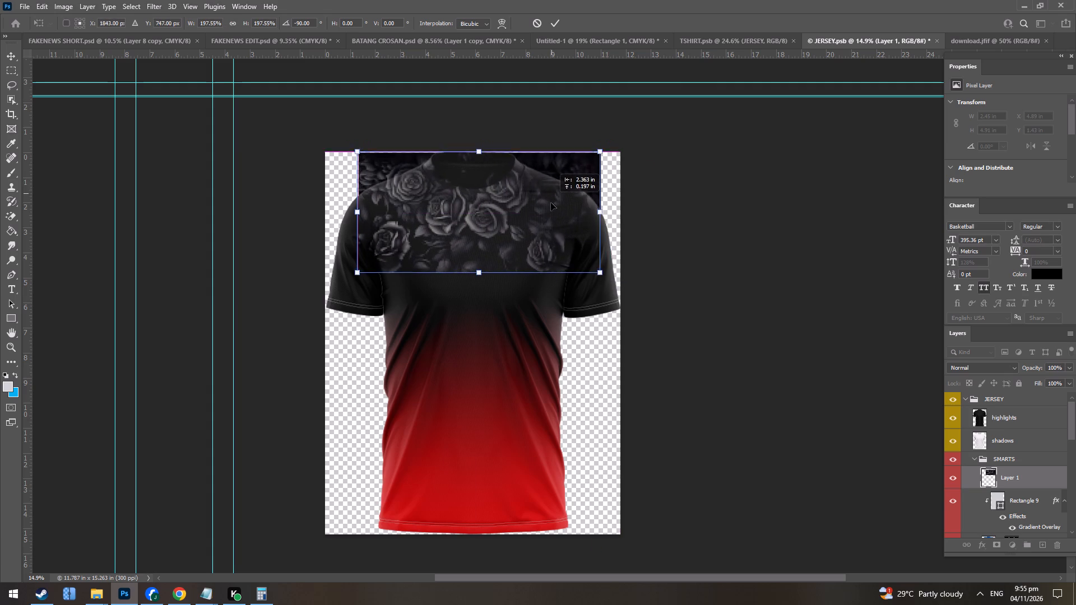
drag(551, 203, 553, 191)
key(Return)
Create a clipping mask so the rose layer is clipped to the layers beneath it.
right_click(1043, 482)
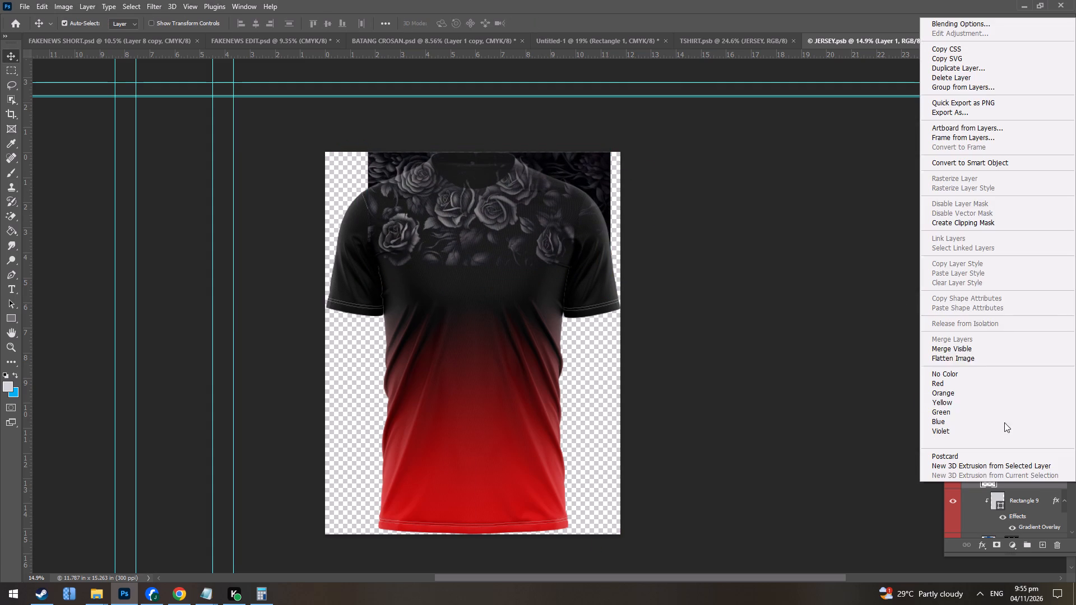
click(962, 220)
Try successive blend modes on the rose layer and set it to Screen.
alt+scroll(432, 129, up, 7)
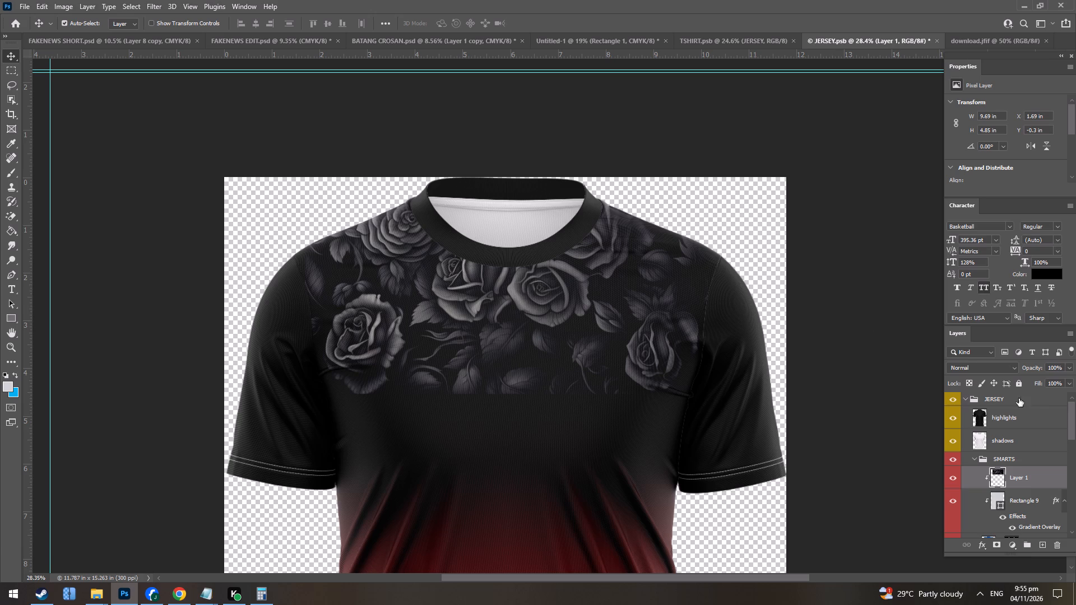
click(984, 362)
click(957, 311)
key(Down)
key(Down)
key(Down)
key(Down)
key(Down)
key(Down)
key(Down)
key(Down)
key(Down)
key(Up)
Add a layer mask to the rose layer and activate the Gradient tool for it.
click(1032, 479)
click(997, 551)
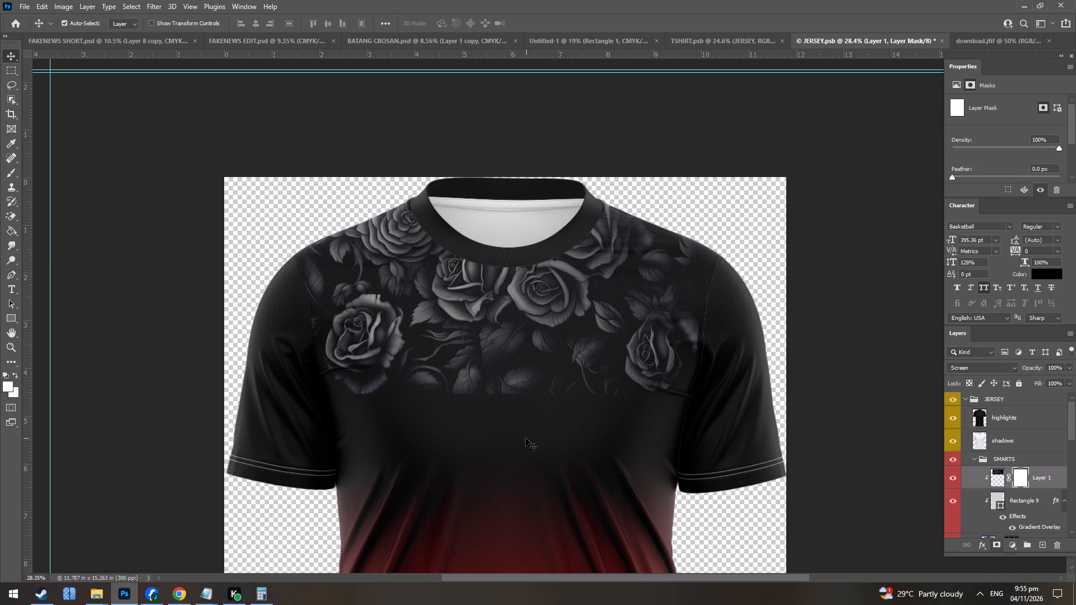
right_click(11, 233)
click(43, 232)
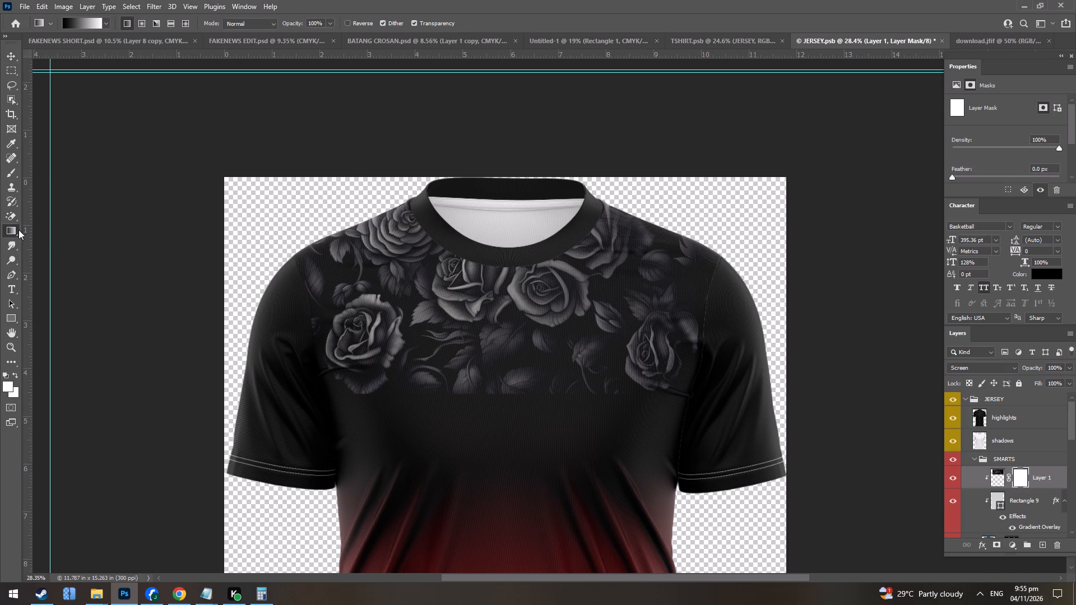
Apply a short vertical black-to-white gradient on the rose layer's mask to fade out the roses' lower edge across the chest.
drag(506, 392, 505, 316)
drag(505, 316, 505, 315)
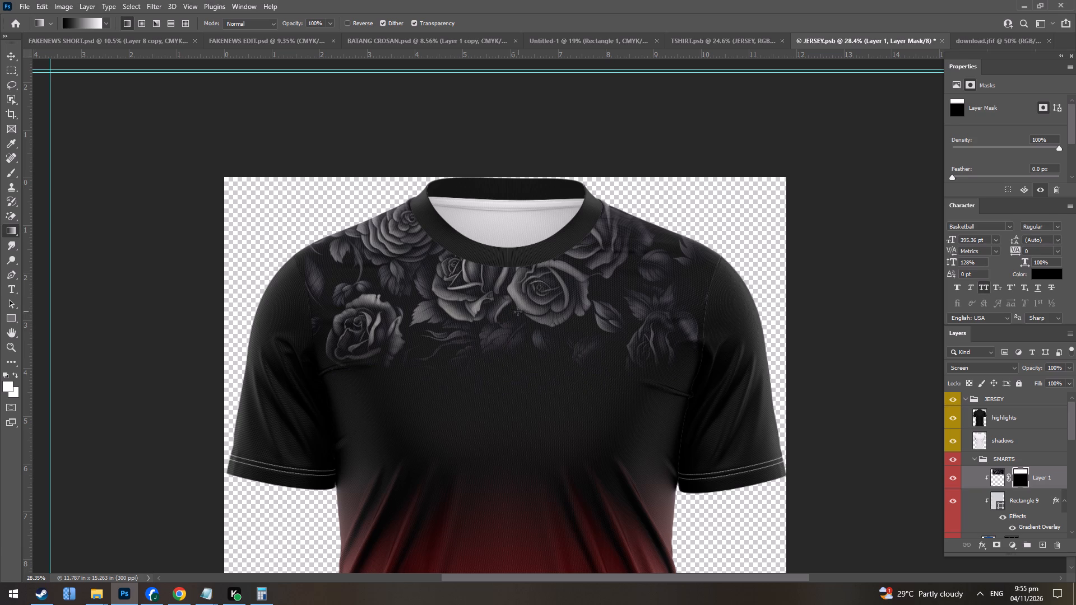
Stretch the masked rose layer to about 115% width and 113% height and reposition it to span the shirt's shoulders below the collar.
alt+scroll(514, 314, down, 7)
key(ctrl+t)
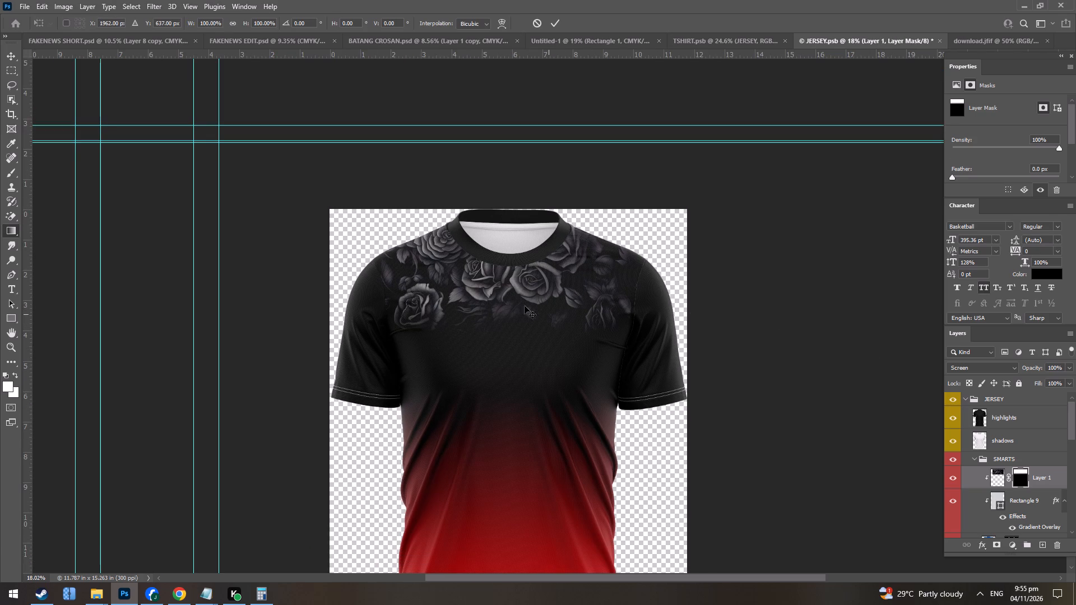
shift+drag(514, 287, 509, 325)
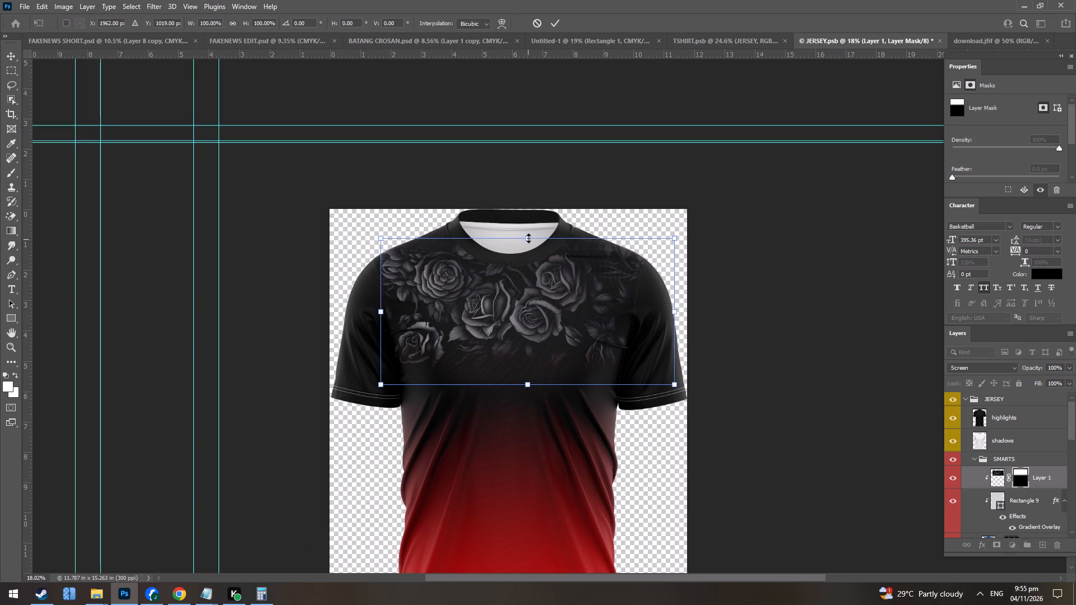
shift+drag(528, 238, 525, 221)
drag(379, 303, 354, 303)
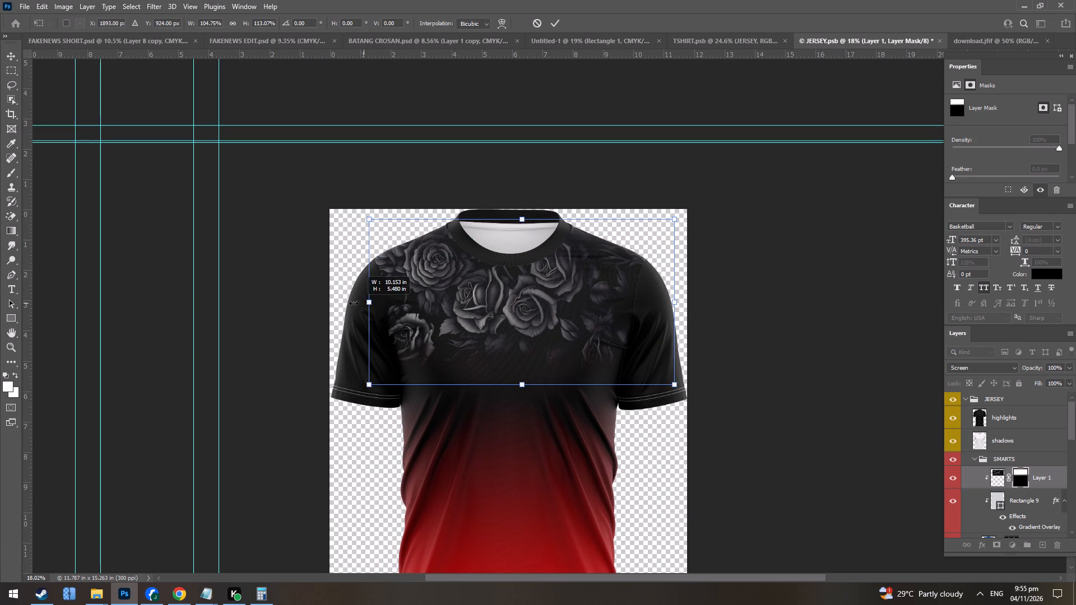
drag(354, 303, 355, 302)
drag(673, 302, 698, 302)
drag(653, 292, 657, 286)
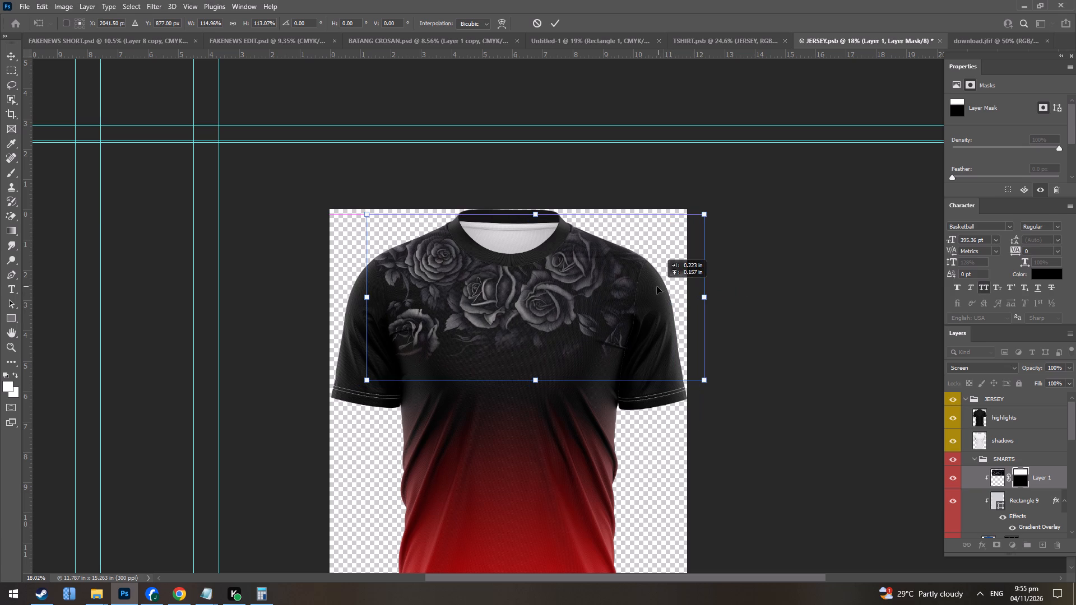
drag(657, 286, 653, 277)
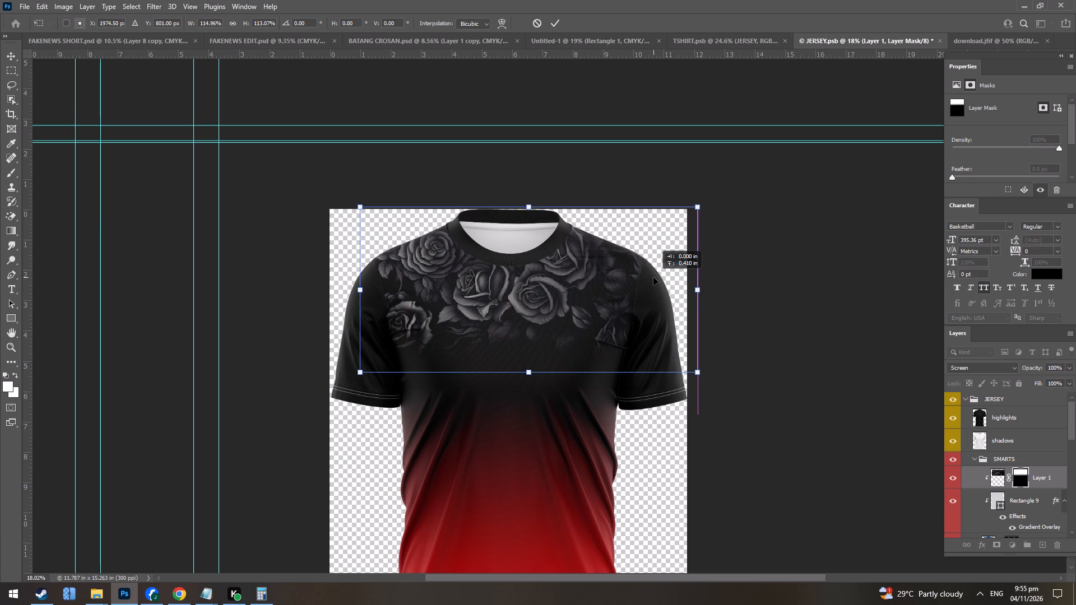
key(Return)
Switch to the Facebook chat to examine the forwarded jersey reference image, and return to the Photoshop jersey mockup.
key(alt+Tab)
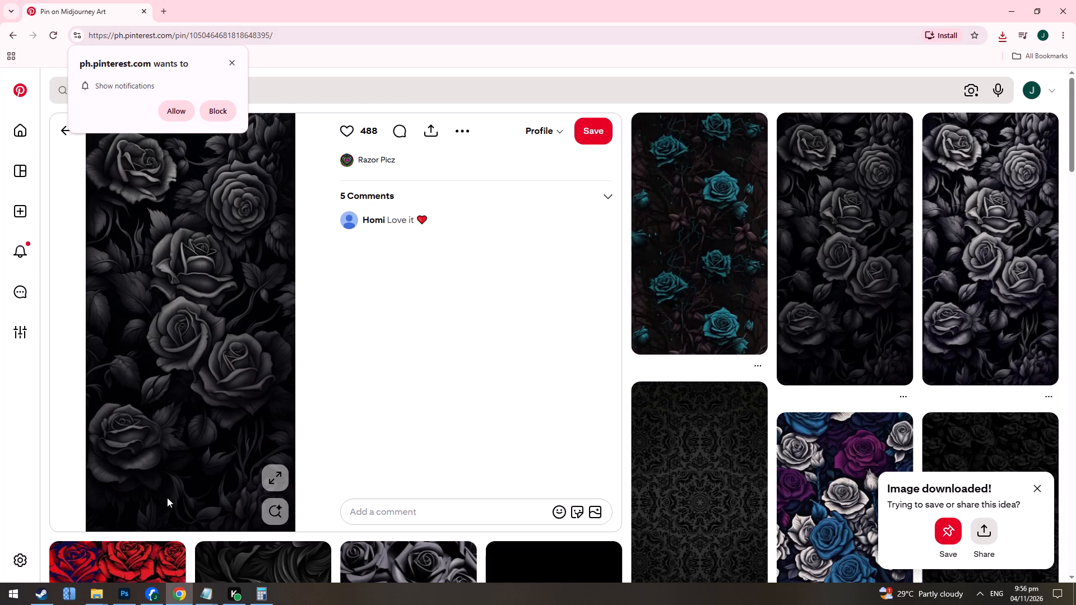
key(alt+Tab)
click(165, 590)
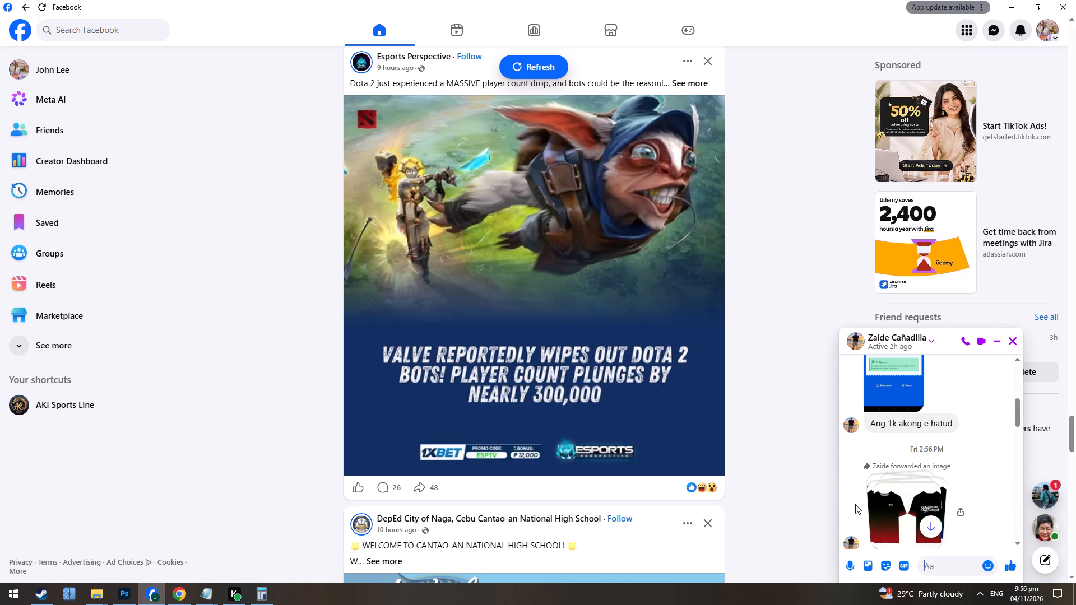
click(899, 504)
key(alt+Tab)
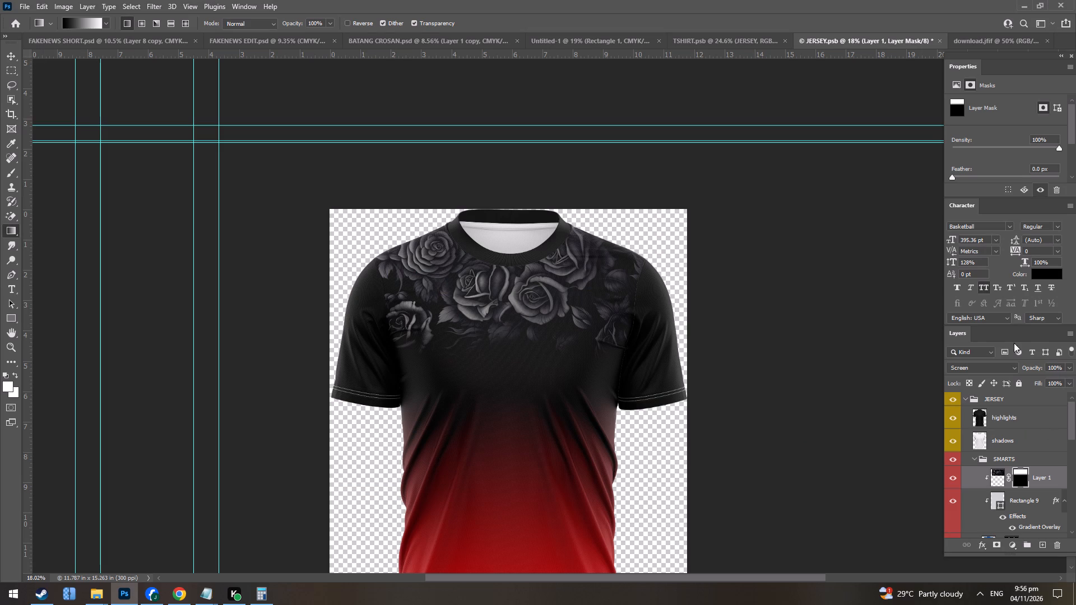
Reduce the rose layer's fill to about 53%.
click(1070, 385)
click(1044, 397)
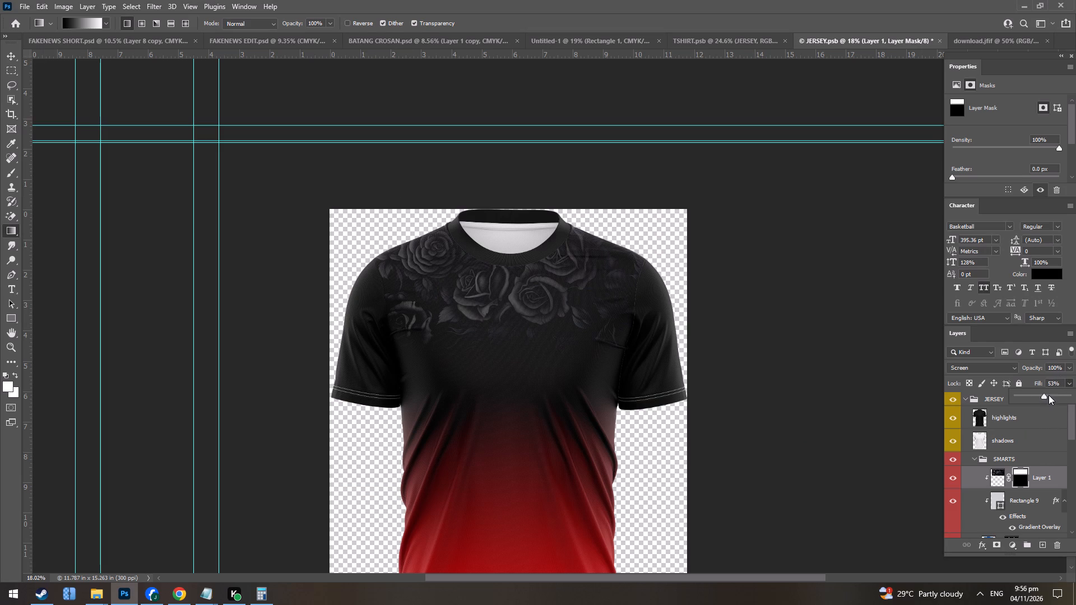
Open the rose layer's opacity setting for adjustment.
double_click(1069, 373)
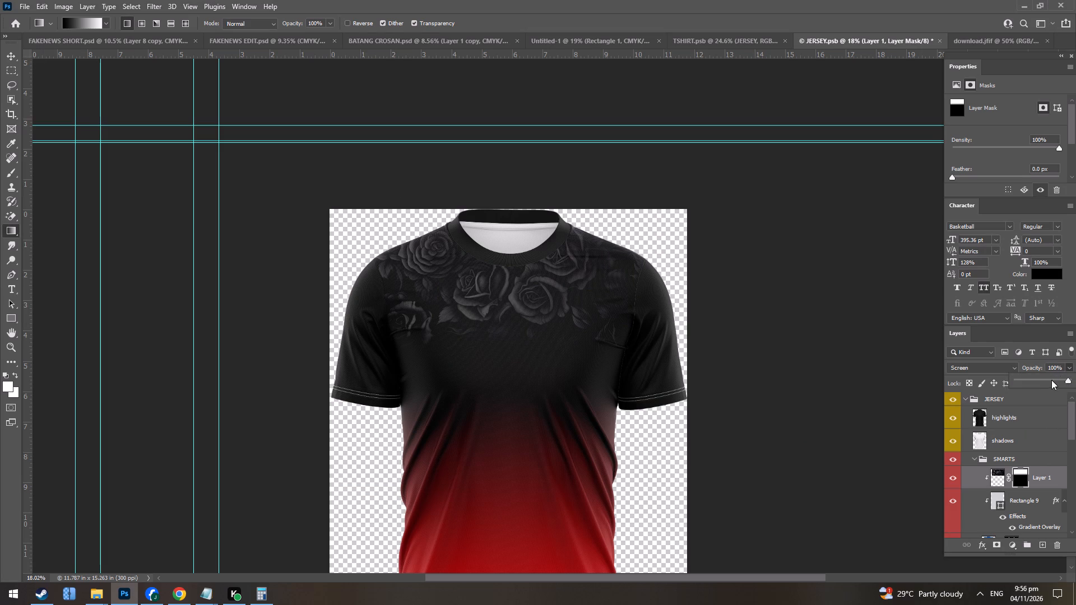
Set the rose layer's opacity to 71%.
click(1053, 377)
Transform the rose layer's image to about 12.08 × 5.94 in and reposition it across the upper chest below the collar.
key(v)
click(539, 294)
alt+scroll(537, 294, up, 5)
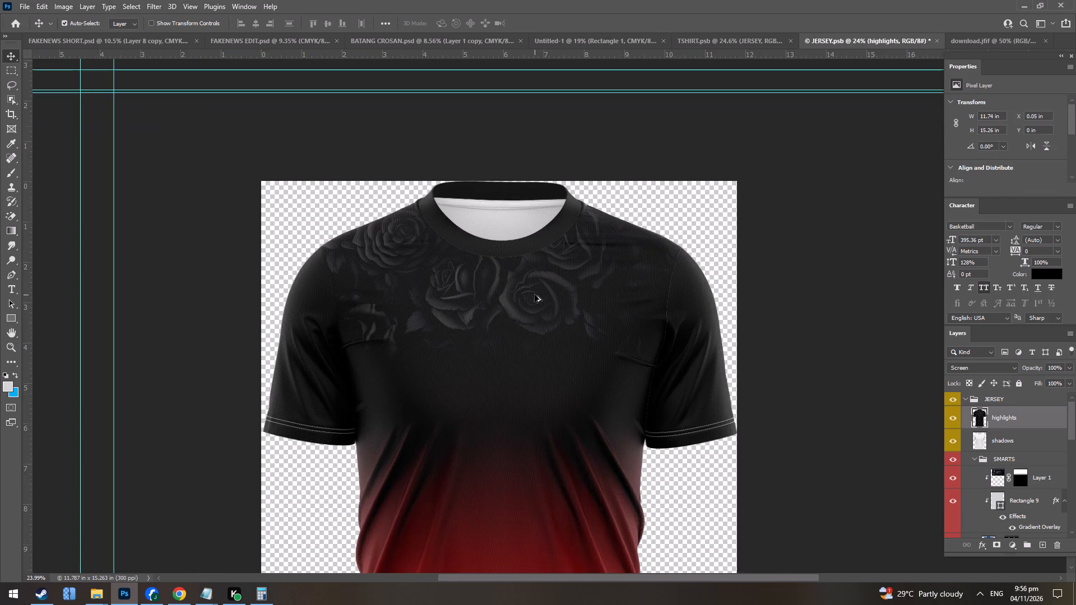
alt+scroll(535, 295, up, 1)
alt+scroll(754, 345, down, 4)
click(1040, 480)
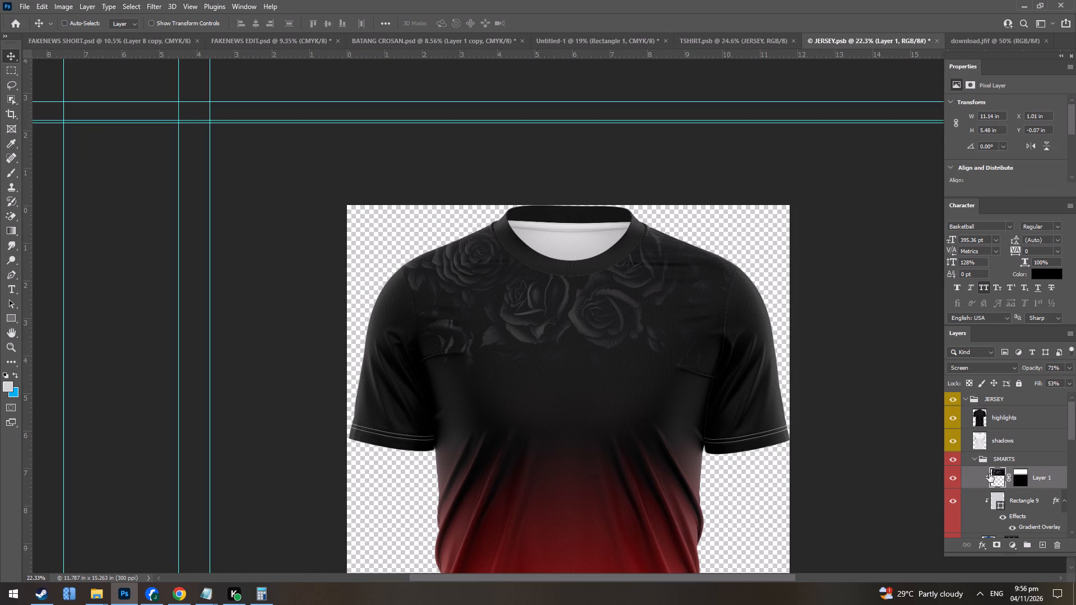
key(ctrl+t)
shift+drag(593, 301, 595, 360)
shift+drag(593, 256, 604, 215)
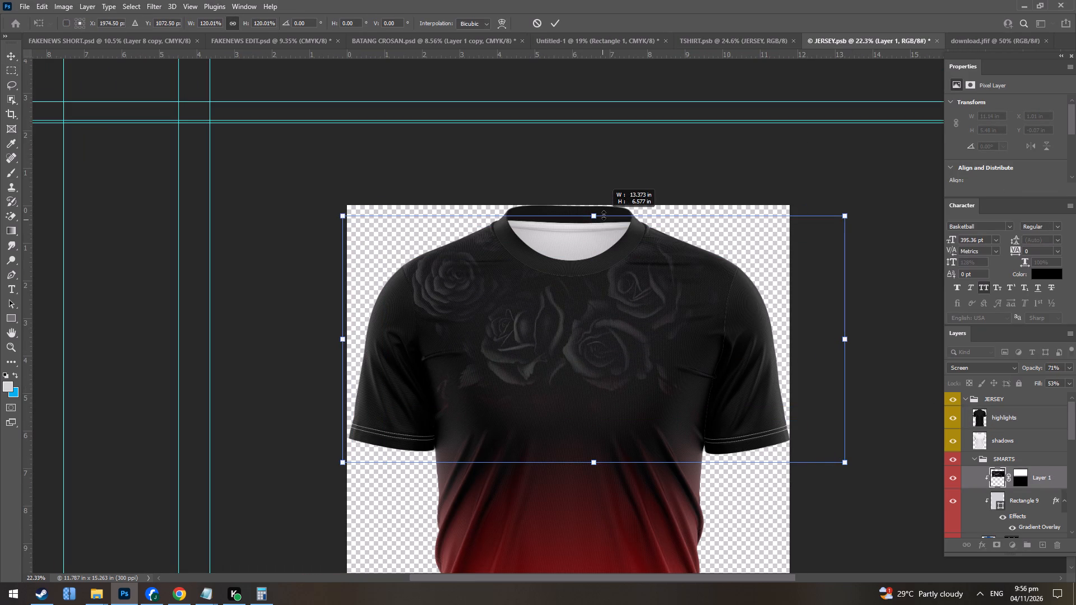
shift+drag(604, 215, 605, 259)
drag(633, 357, 605, 333)
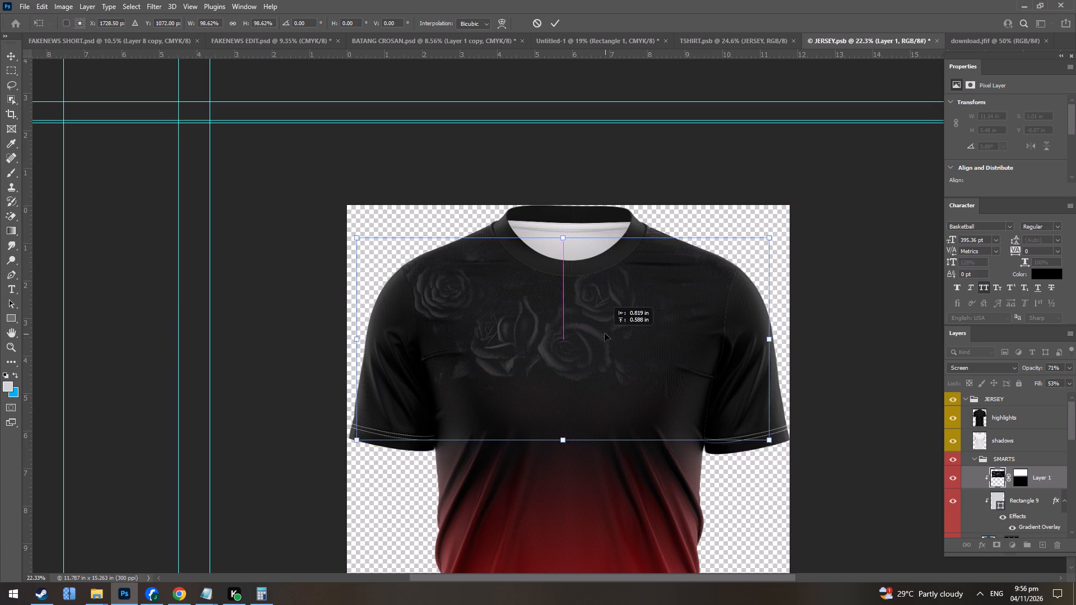
drag(605, 333, 656, 325)
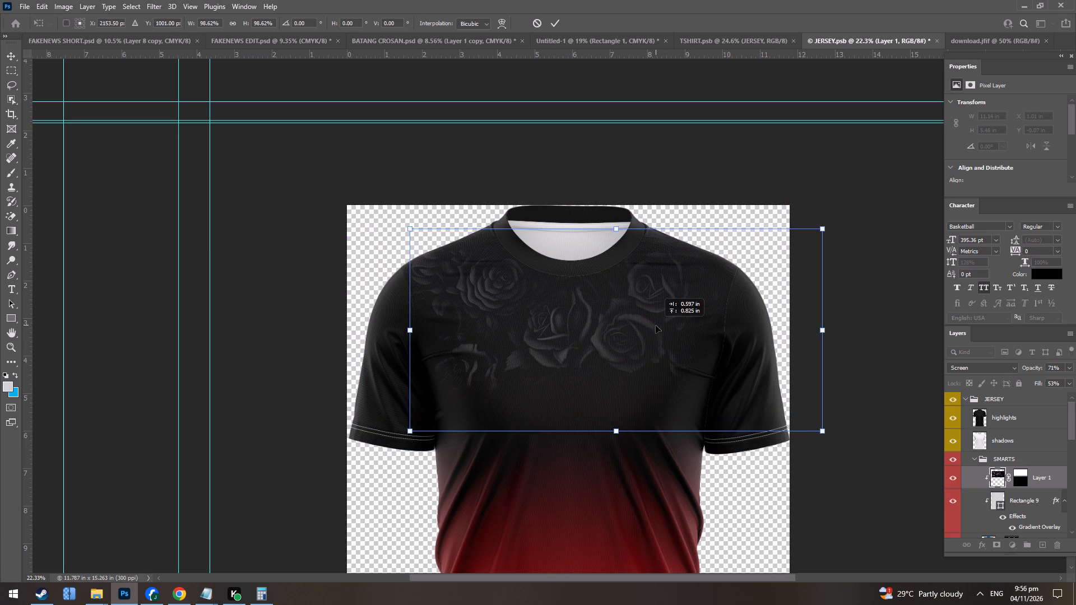
drag(656, 325, 646, 318)
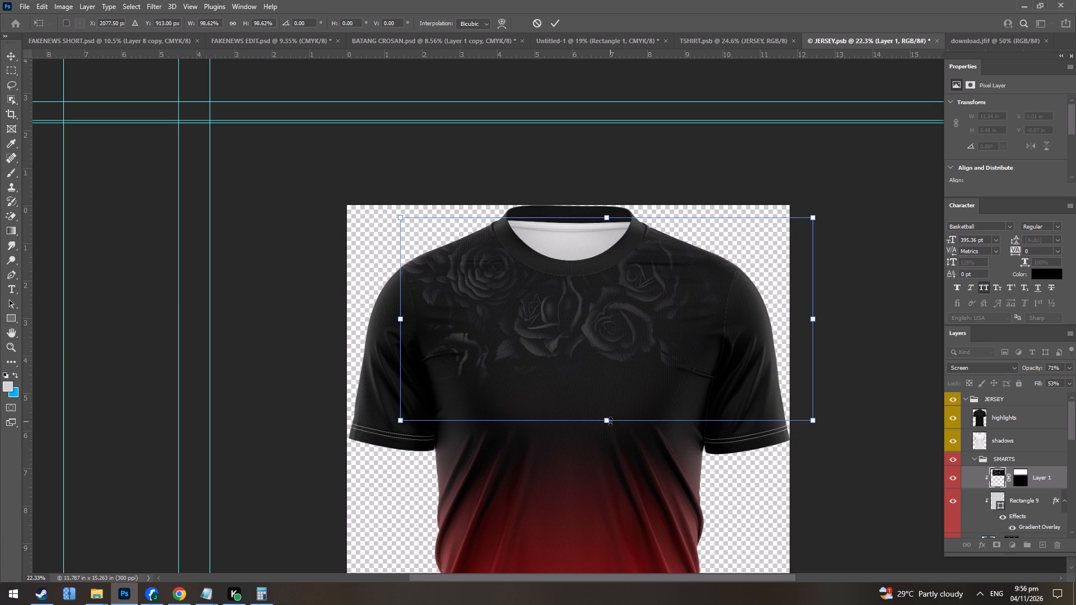
shift+drag(610, 421, 613, 441)
drag(626, 375, 626, 392)
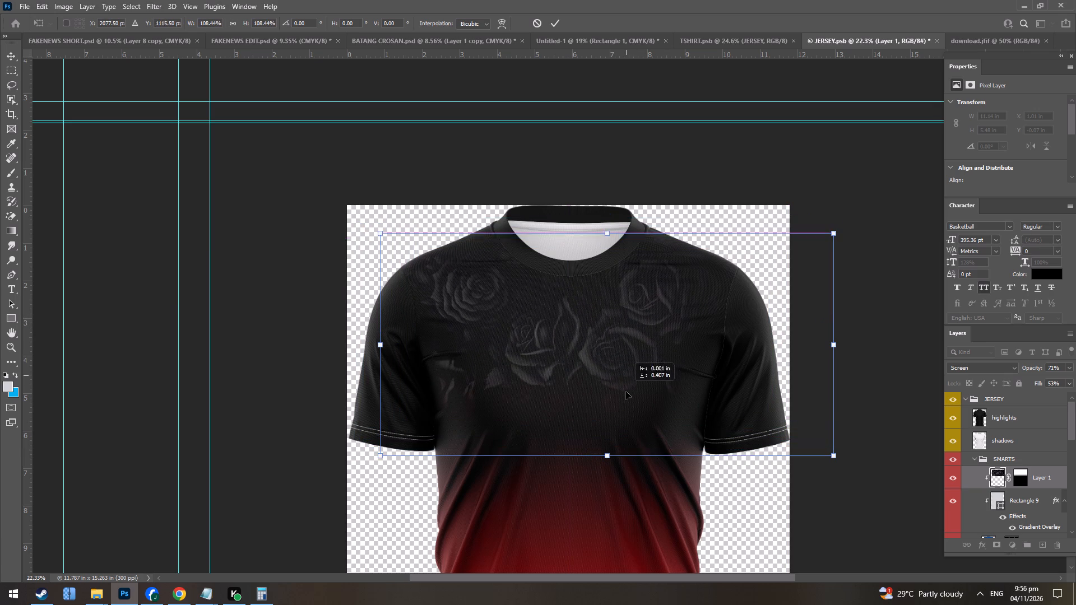
drag(626, 392, 625, 395)
drag(605, 231, 609, 215)
key(ctrl+z)
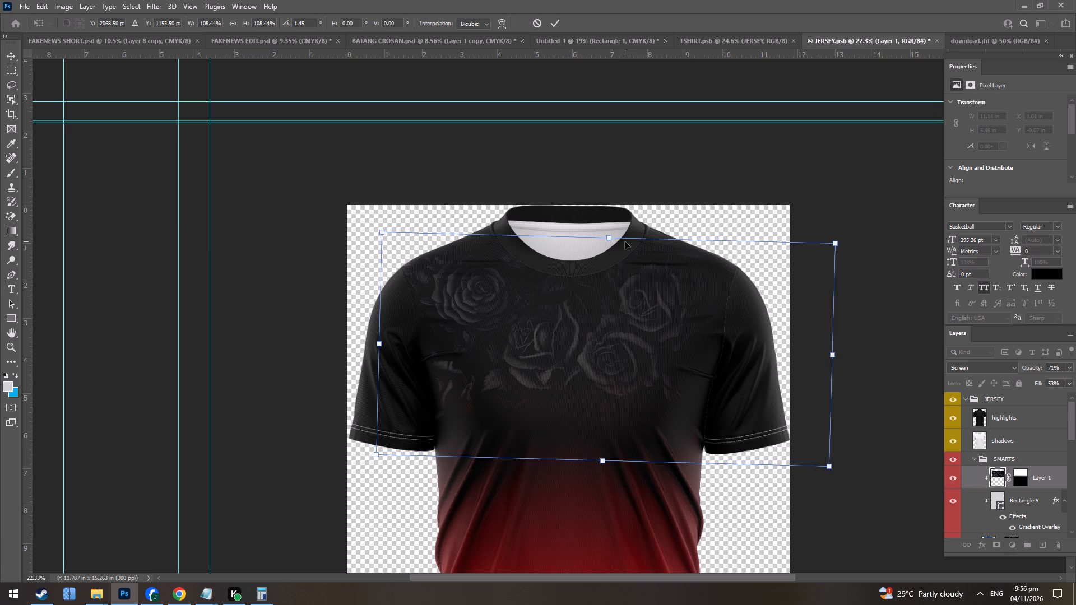
key(Return)
Move the rose layer's image slightly upward on the shirt's chest.
alt+scroll(605, 276, down, 7)
scroll(601, 262, up, 4)
alt+scroll(597, 312, up, 13)
alt+scroll(563, 353, down, 5)
alt+scroll(560, 357, up, 1)
alt+scroll(563, 356, down, 9)
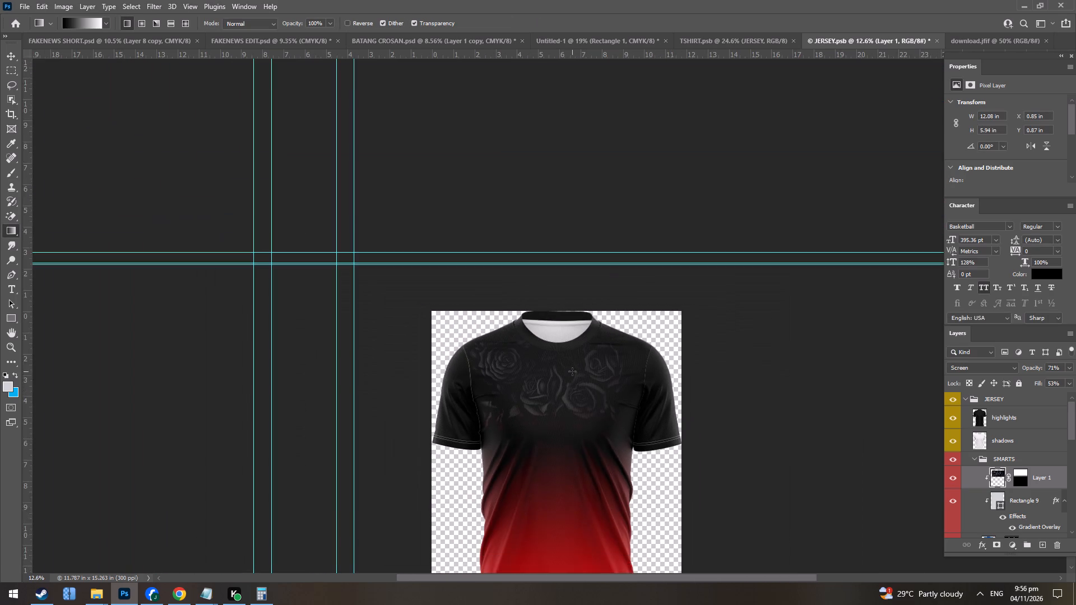
alt+scroll(572, 371, down, 3)
scroll(578, 381, up, 11)
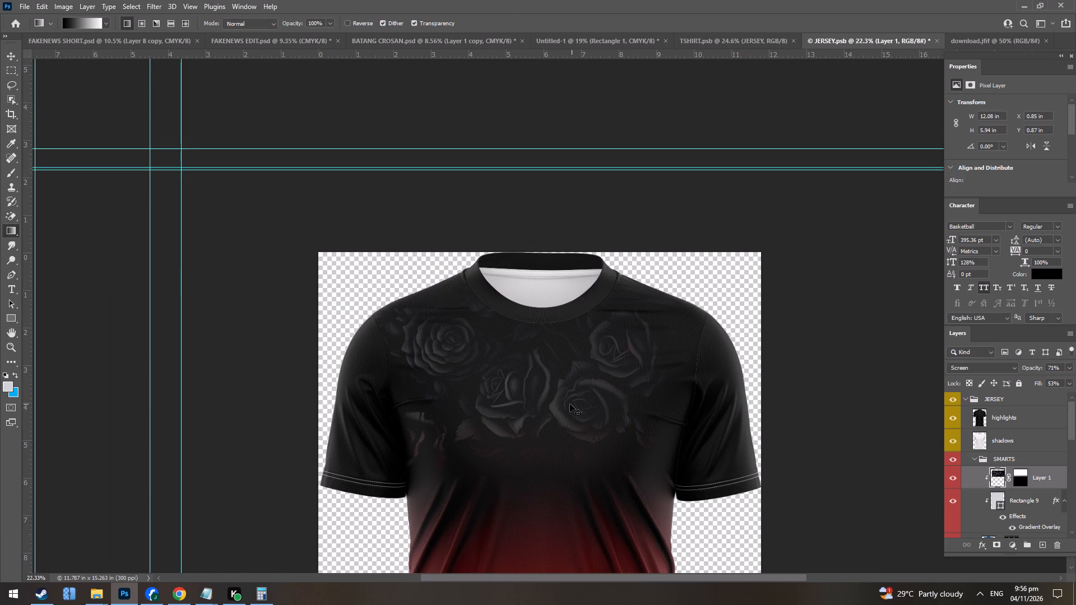
key(ctrl+t)
shift+drag(566, 407, 563, 381)
key(Return)
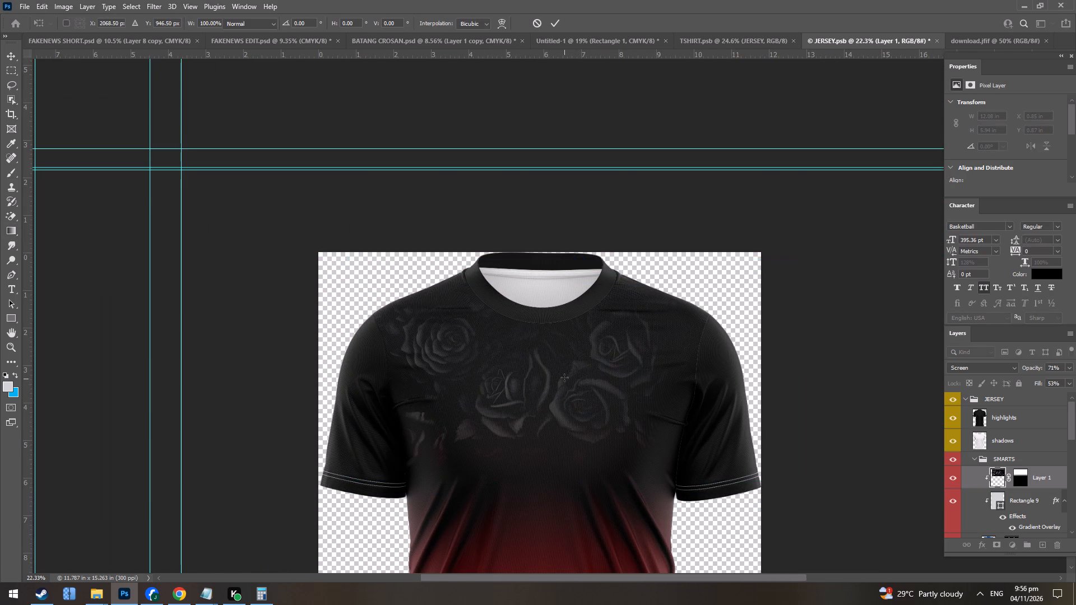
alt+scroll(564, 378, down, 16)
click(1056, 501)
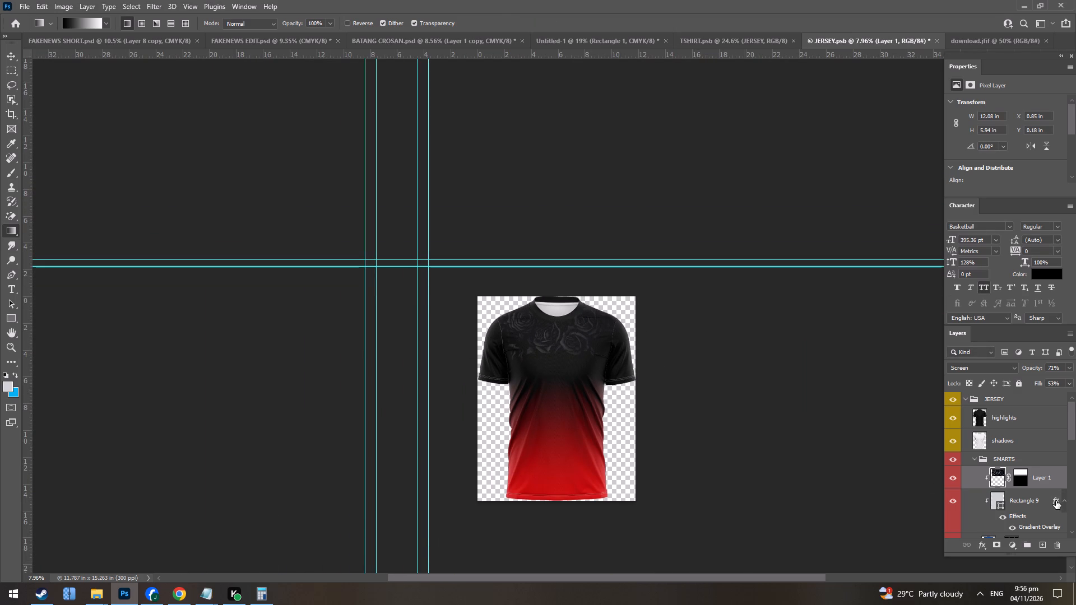
Stretch the bottom edge of the Rectangle 9 gradient shape downward so it is about 17.31 in tall.
click(1028, 499)
key(ctrl+t)
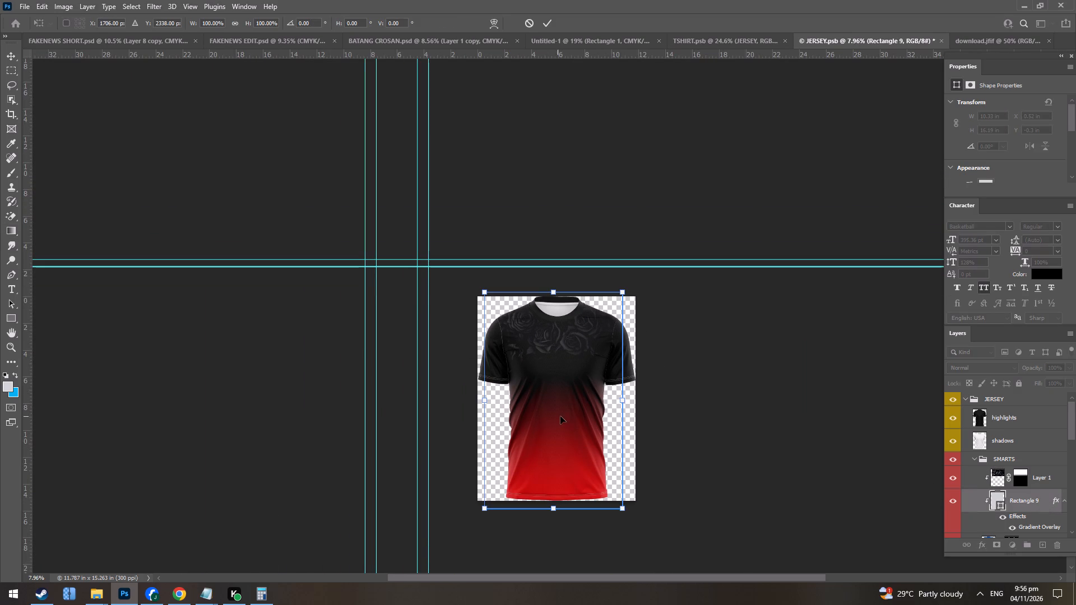
drag(556, 510, 558, 533)
key(Return)
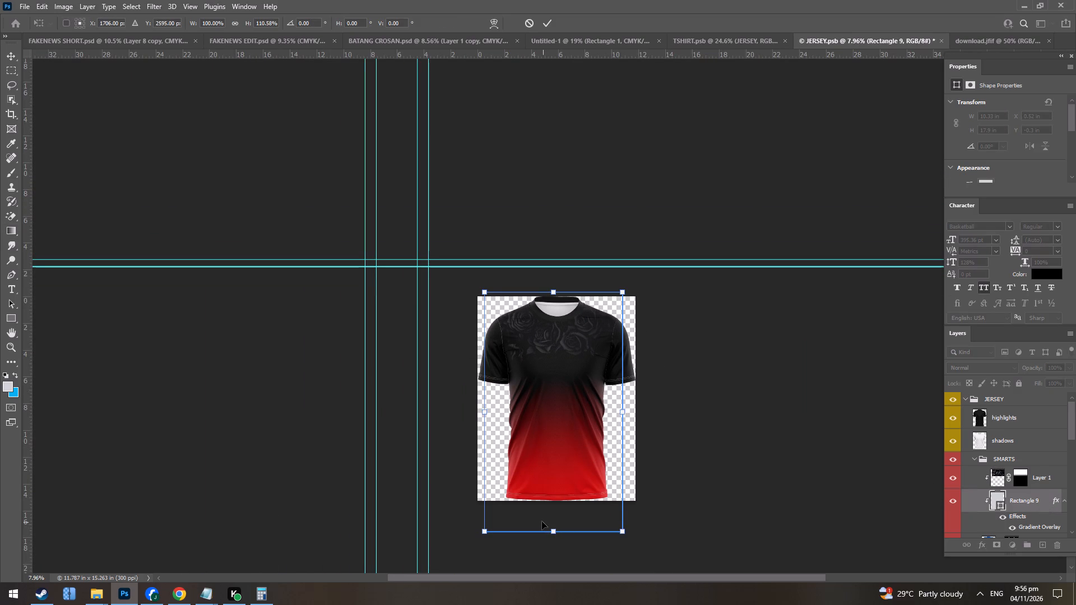
alt+scroll(555, 494, up, 6)
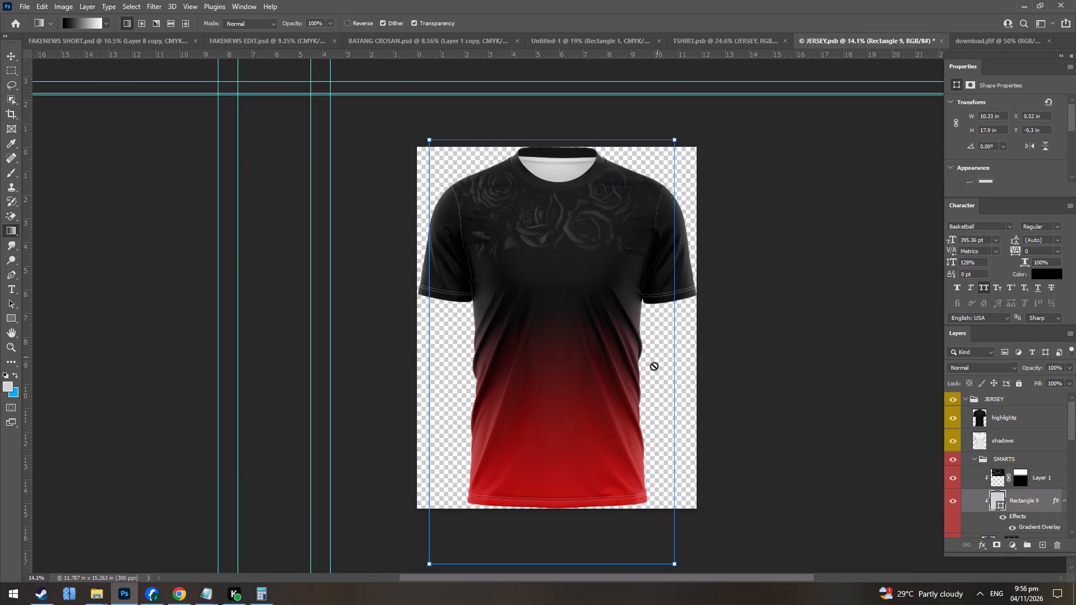
key(ctrl+t)
scroll(555, 529, down, 1)
drag(551, 560, 551, 554)
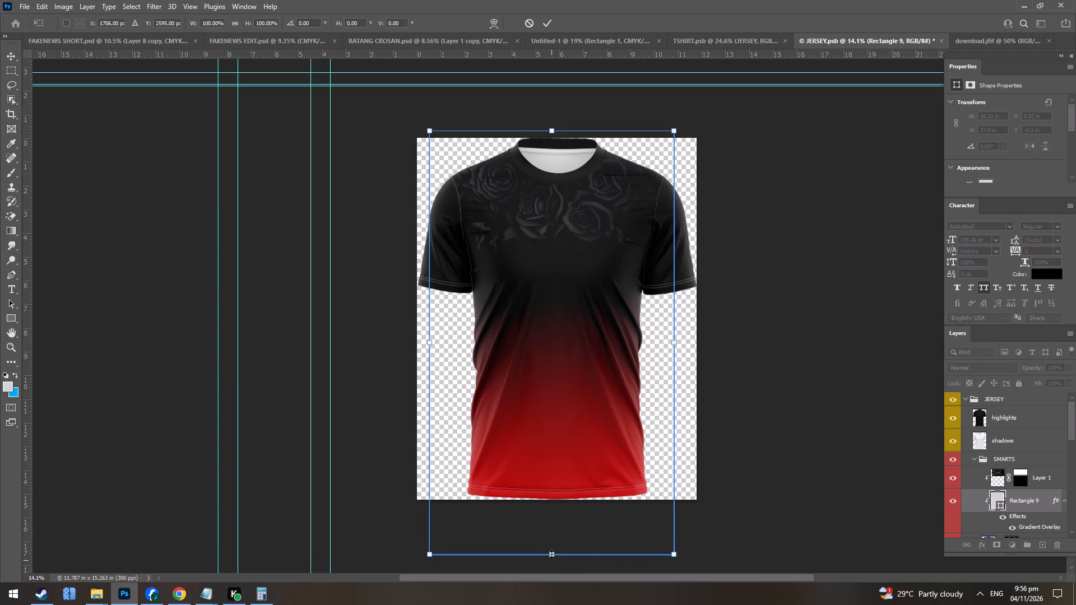
drag(551, 554, 551, 546)
key(Return)
alt+scroll(541, 459, down, 5)
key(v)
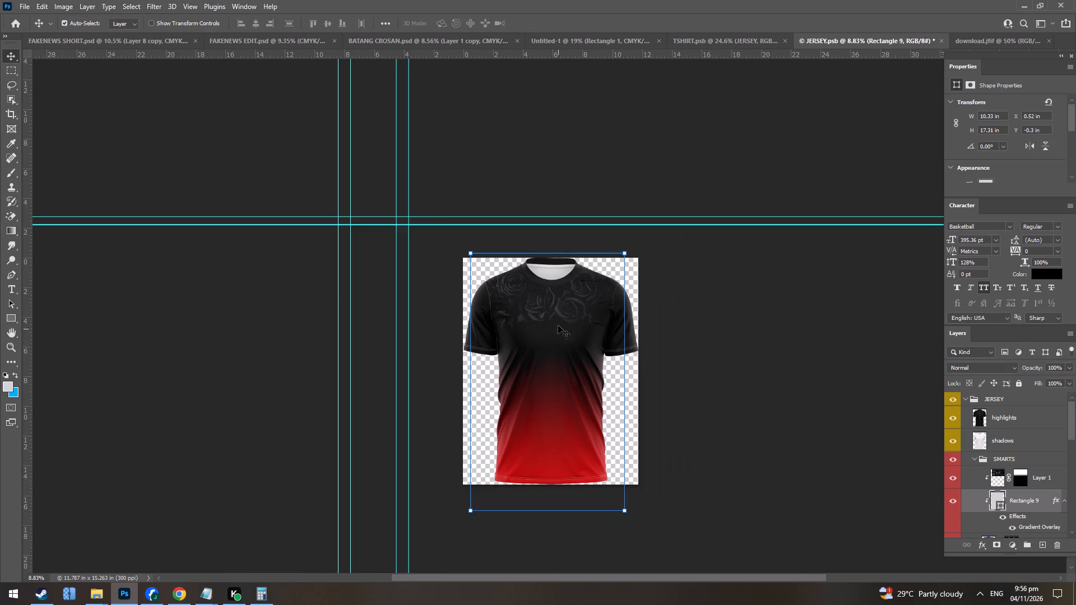
Compare the jersey's gradient and rose pattern with the Facebook reference jersey image, then inspect the shoulders closely.
alt+scroll(557, 318, up, 7)
scroll(583, 305, up, 4)
alt+scroll(577, 312, down, 9)
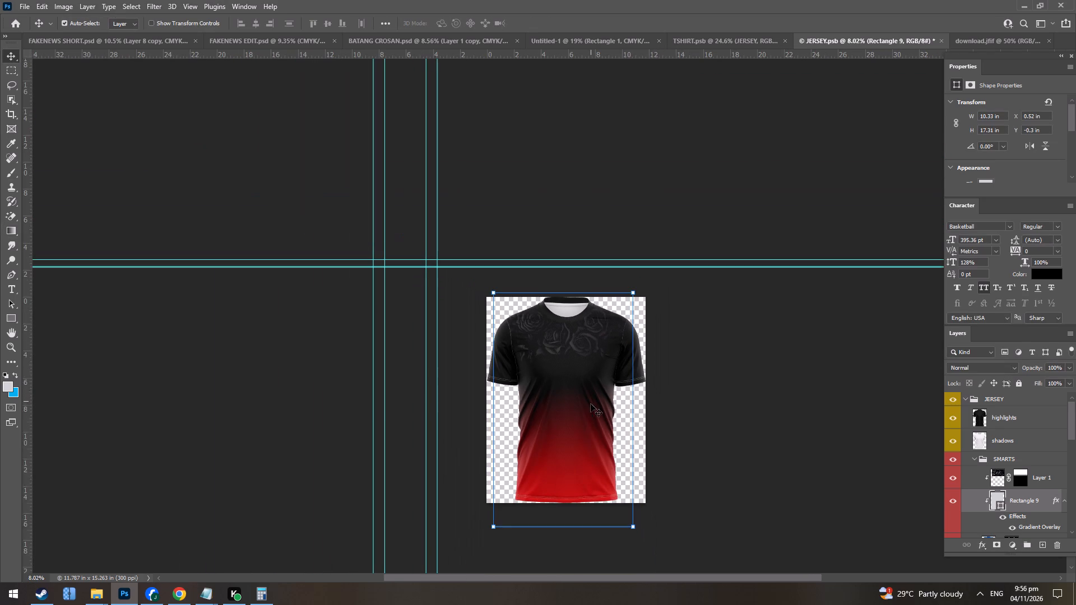
key(alt+Tab)
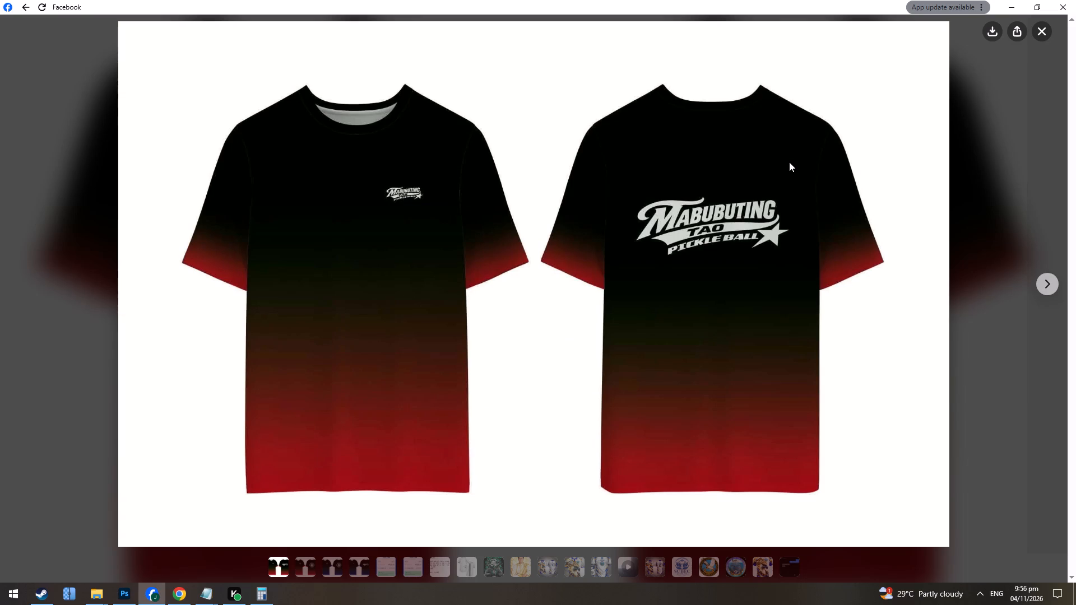
key(alt+Tab)
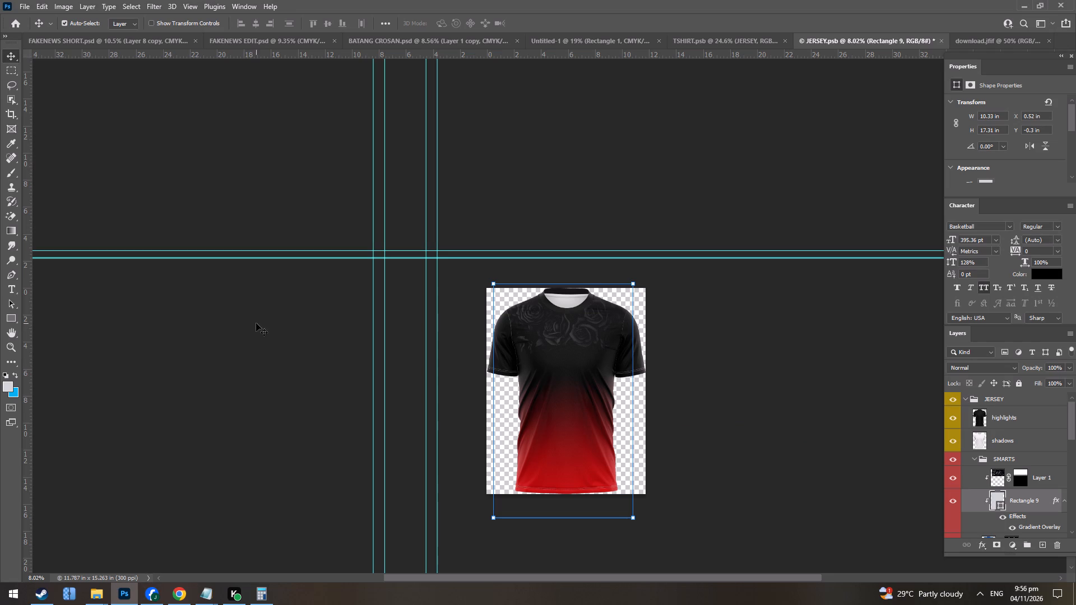
alt+scroll(648, 399, up, 8)
scroll(432, 180, up, 12)
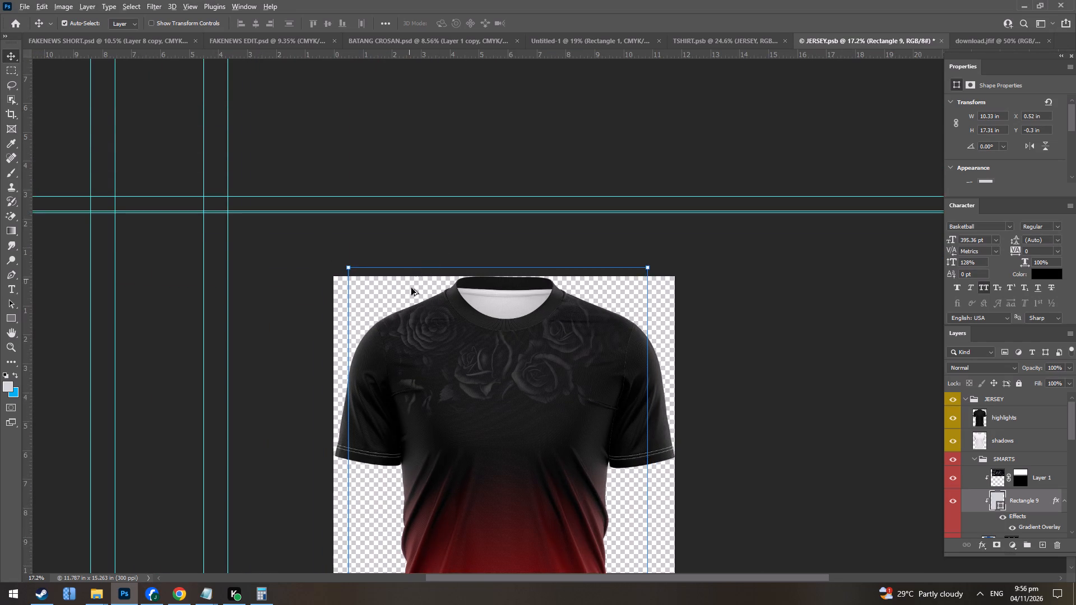
scroll(411, 288, up, 3)
alt+scroll(435, 320, up, 2)
alt+scroll(432, 324, down, 9)
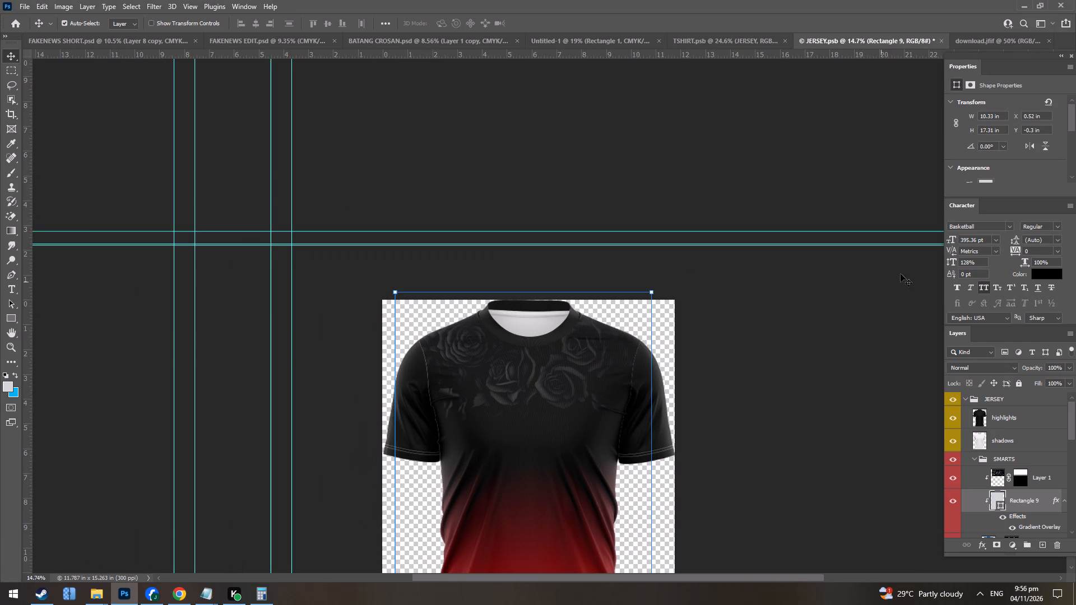
Set the rose layer's fill to 33% and its opacity to 91%.
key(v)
click(797, 329)
alt+scroll(777, 380, up, 5)
click(1032, 480)
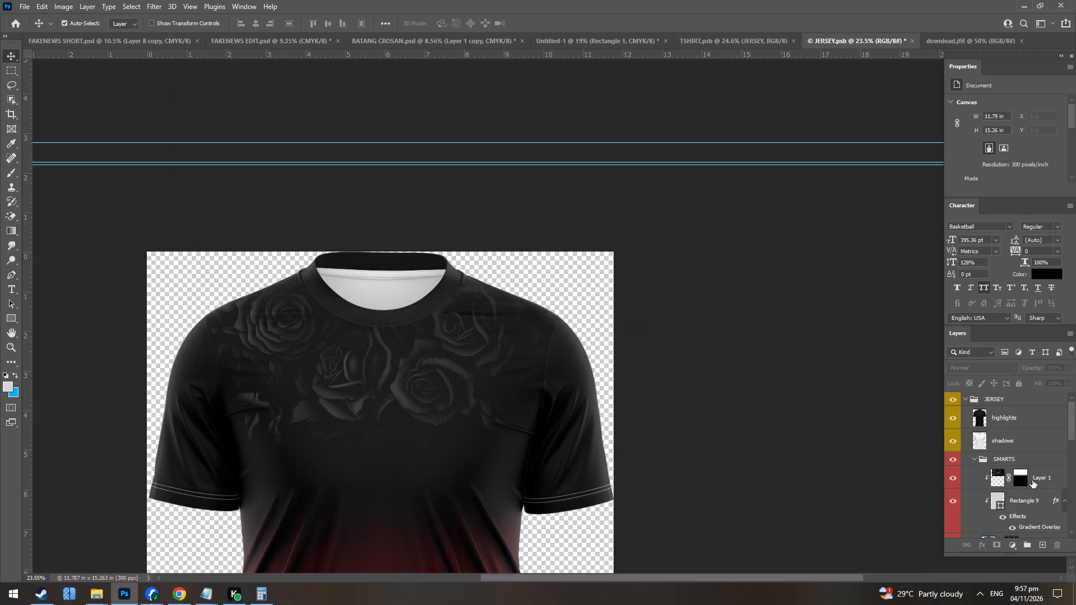
click(1067, 383)
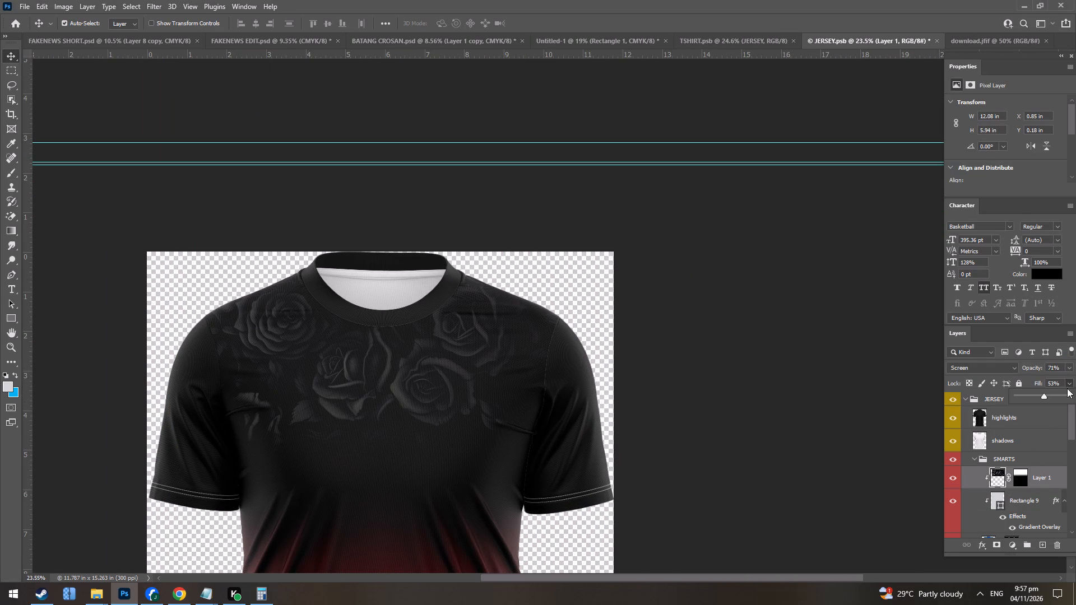
click(1038, 396)
click(1035, 396)
click(1066, 366)
click(1064, 378)
Examine the fainter rose pattern up close and on the whole jersey, and compare it with the reference jersey image.
alt+scroll(363, 459, down, 6)
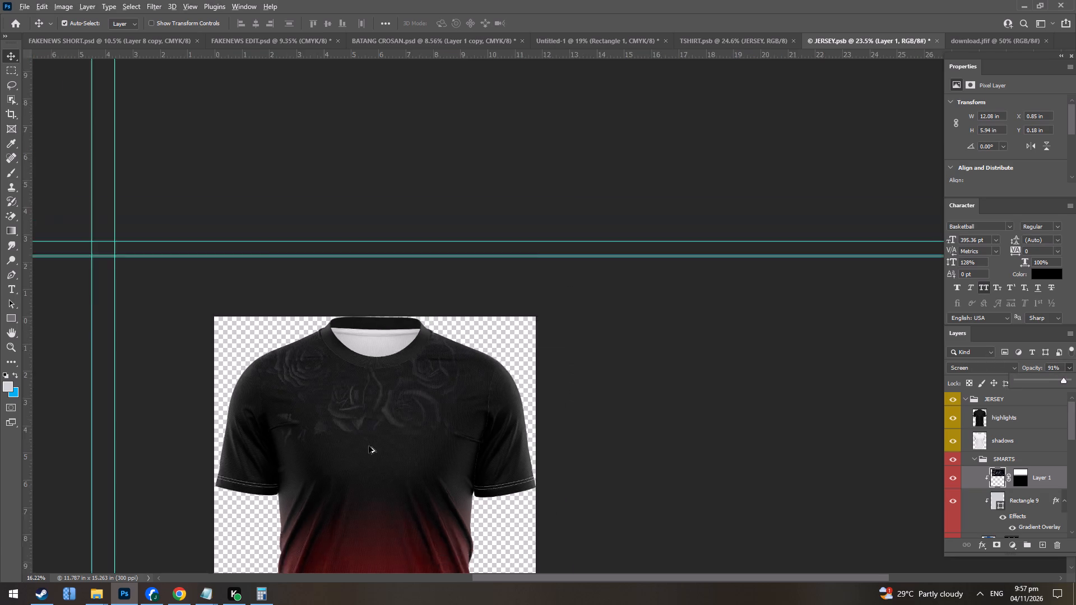
alt+scroll(369, 446, down, 7)
alt+scroll(251, 442, up, 5)
scroll(271, 317, up, 10)
alt+scroll(379, 333, up, 1)
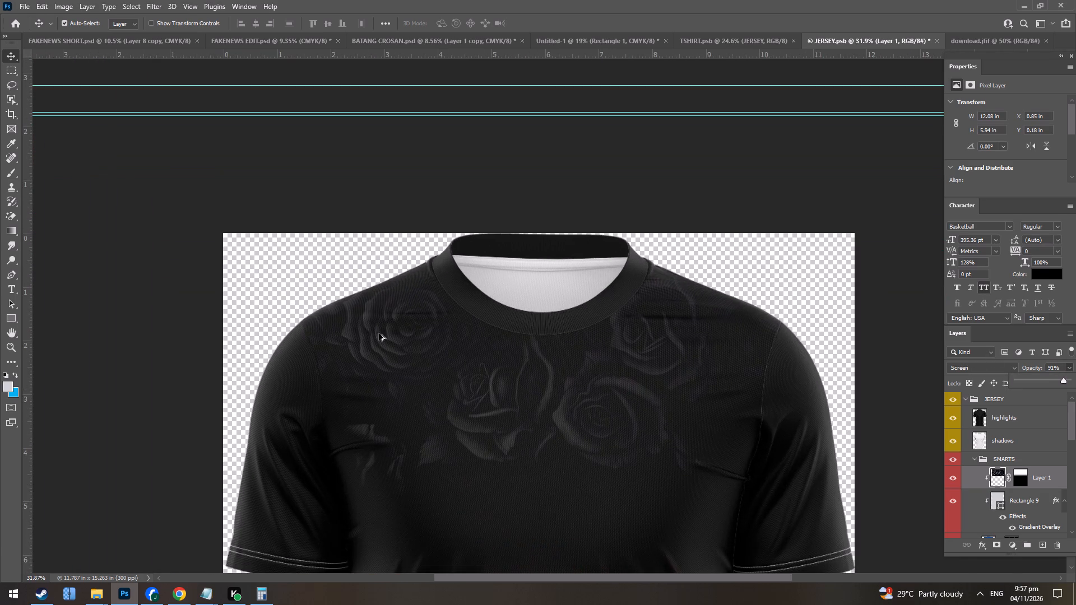
alt+scroll(379, 333, up, 2)
alt+scroll(392, 334, down, 20)
alt+scroll(392, 334, down, 4)
scroll(421, 345, up, 1)
scroll(421, 346, down, 4)
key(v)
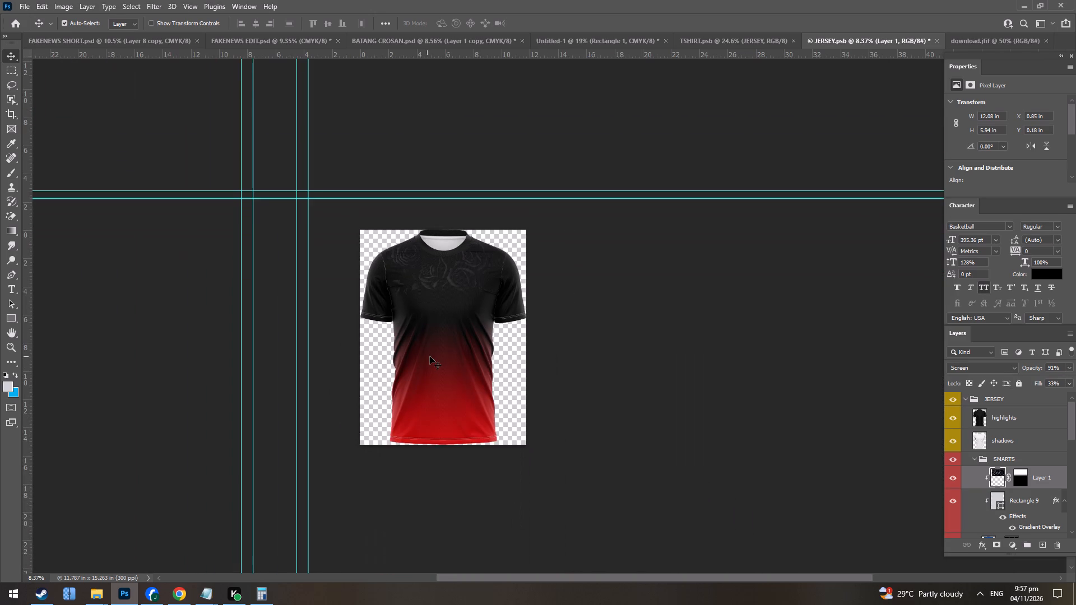
alt+scroll(431, 356, up, 5)
key(alt+Tab)
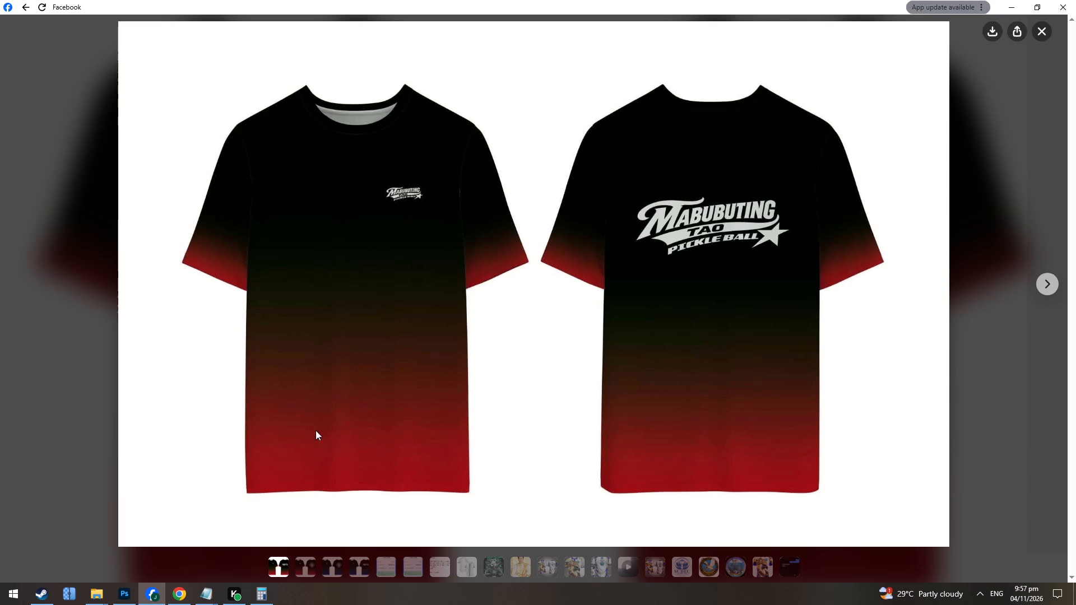
key(alt+Tab)
Switch to Chrome and look back through the earlier Pinterest pins for black and red pattern ideas.
click(174, 604)
scroll(254, 302, down, 5)
scroll(164, 266, down, 7)
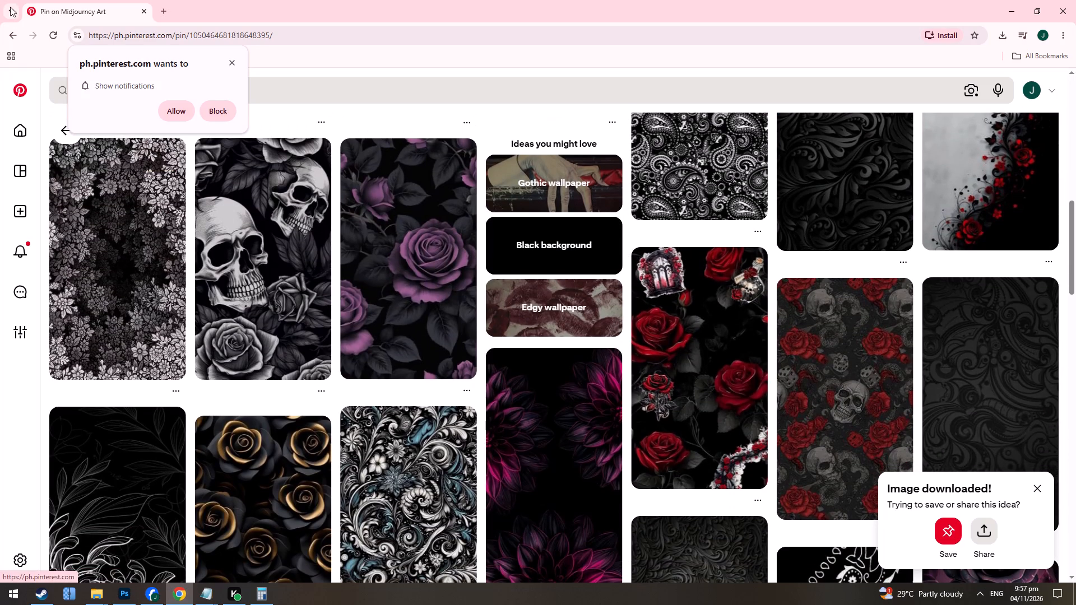
click(10, 39)
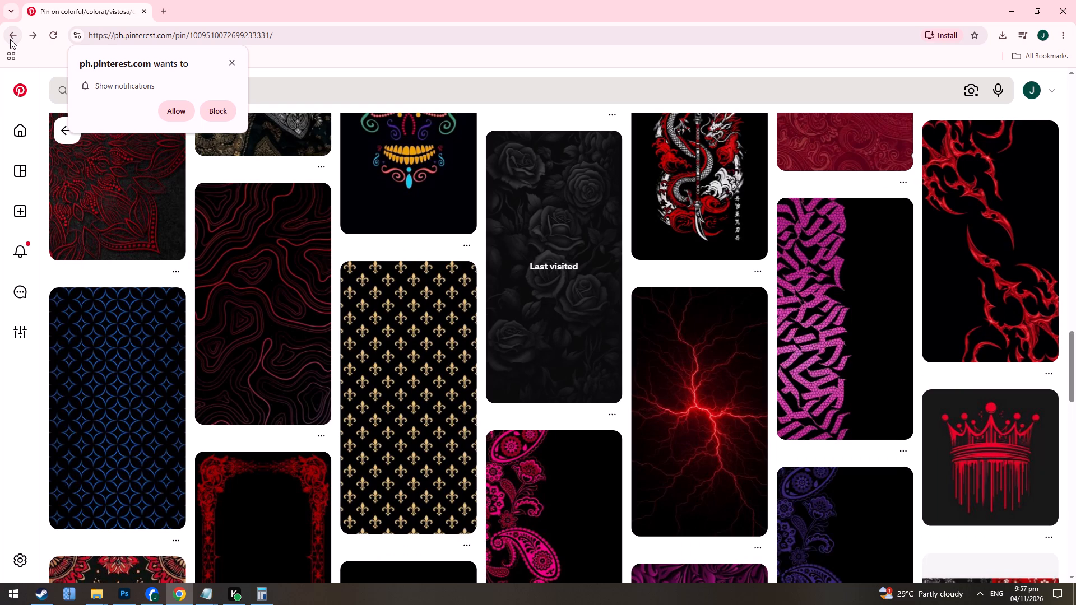
scroll(280, 359, up, 20)
scroll(280, 359, up, 13)
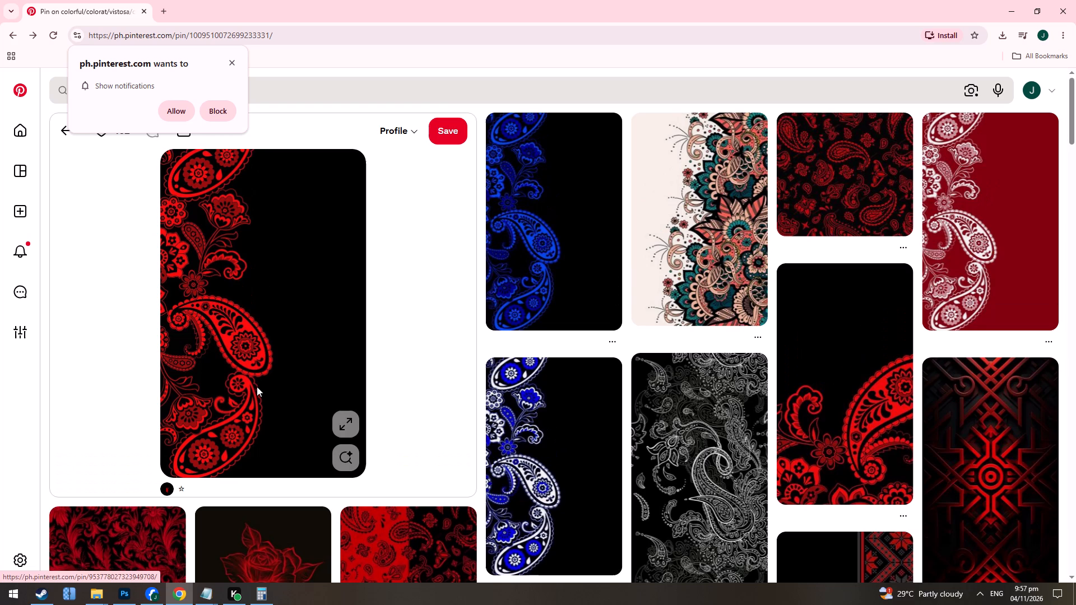
scroll(257, 387, up, 5)
scroll(257, 387, down, 6)
click(10, 23)
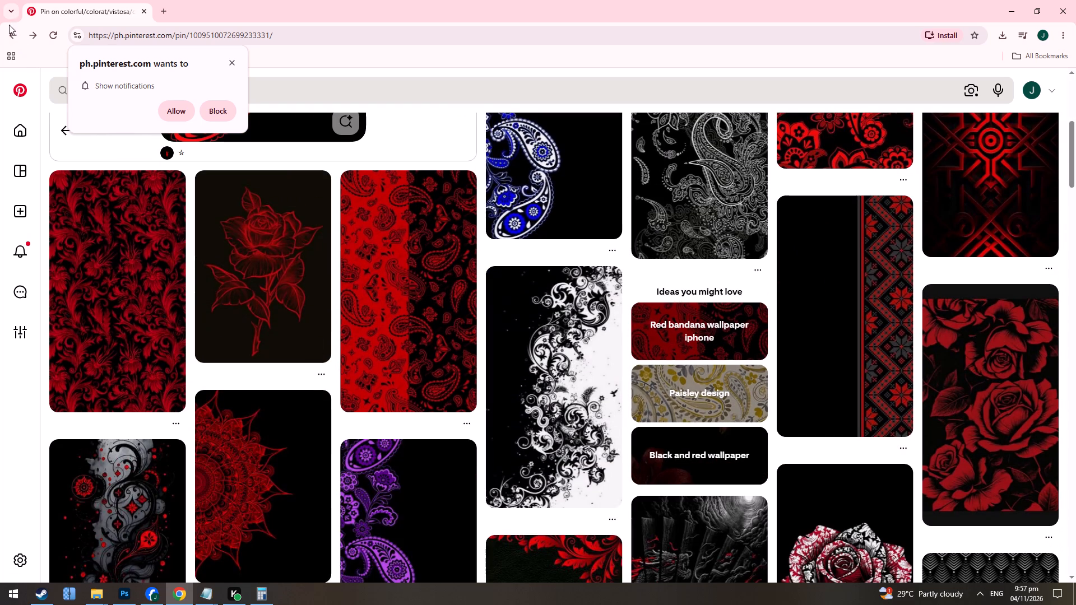
click(9, 26)
scroll(312, 341, up, 7)
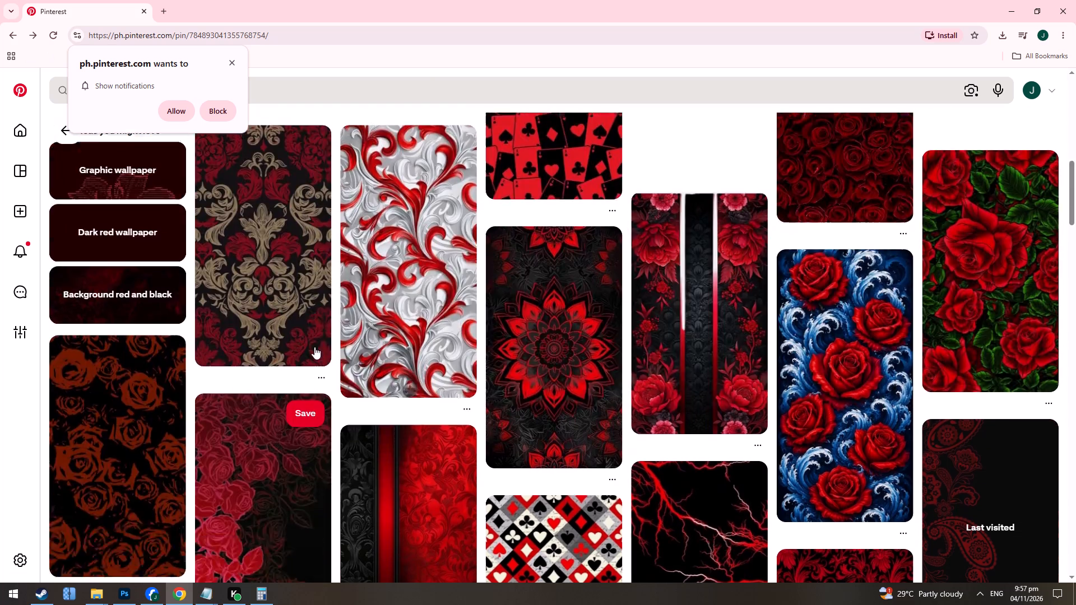
scroll(314, 347, up, 5)
scroll(307, 359, down, 2)
scroll(304, 364, up, 18)
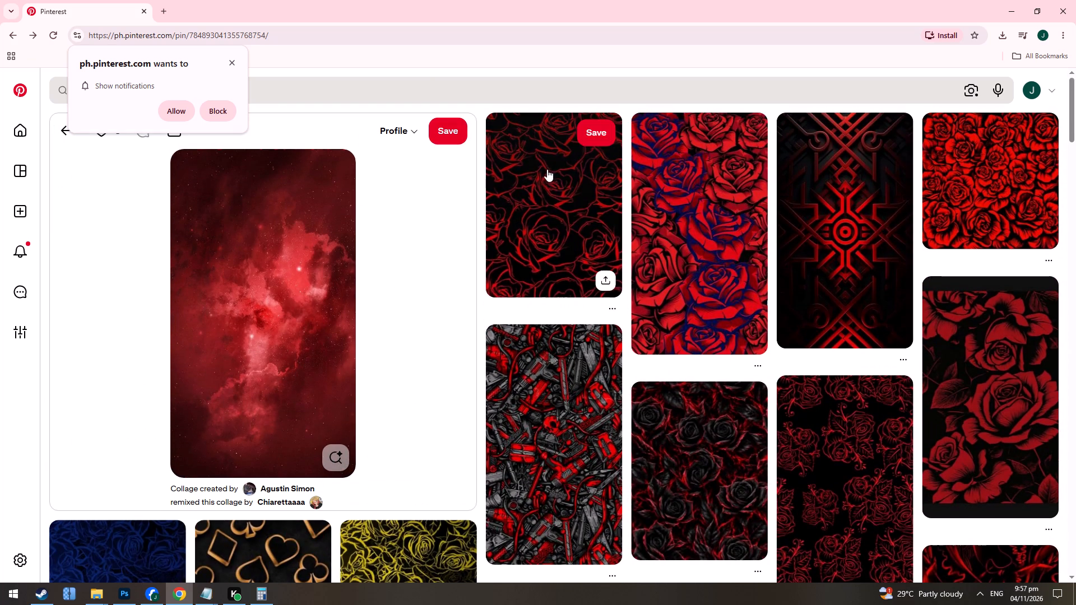
Open the Pinterest pin of red-outlined roses on black, look through its related patterns, and return to the previous pin.
click(548, 169)
scroll(516, 416, down, 6)
scroll(462, 407, up, 12)
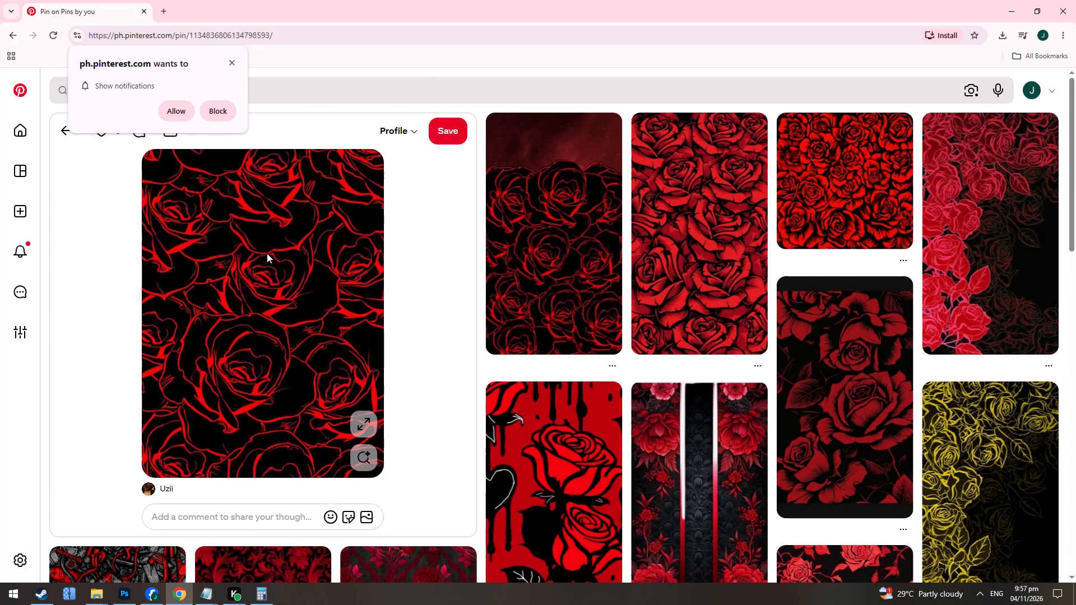
scroll(267, 253, down, 9)
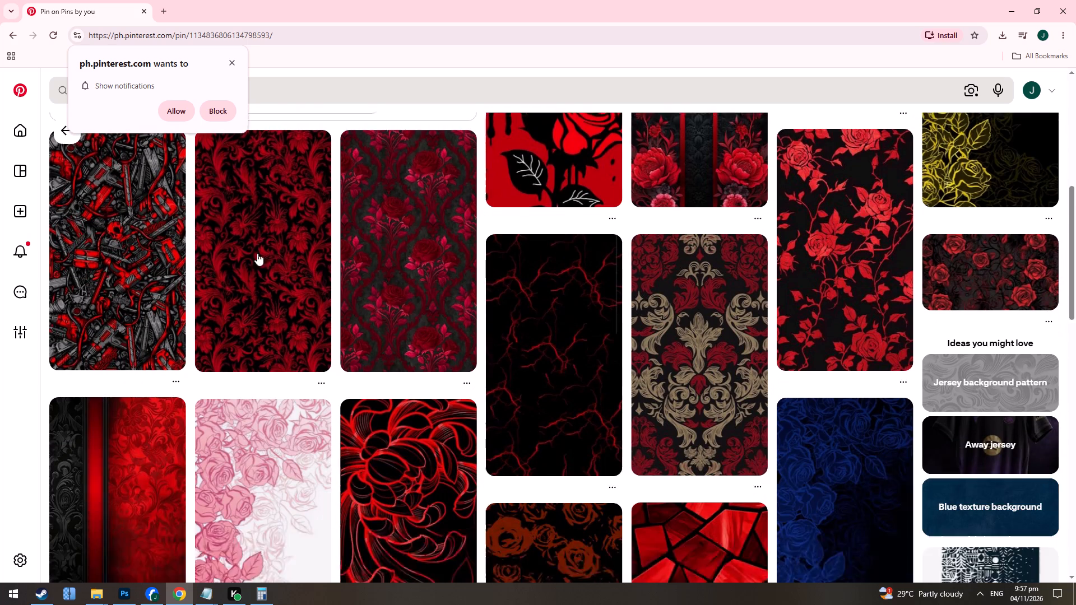
click(13, 39)
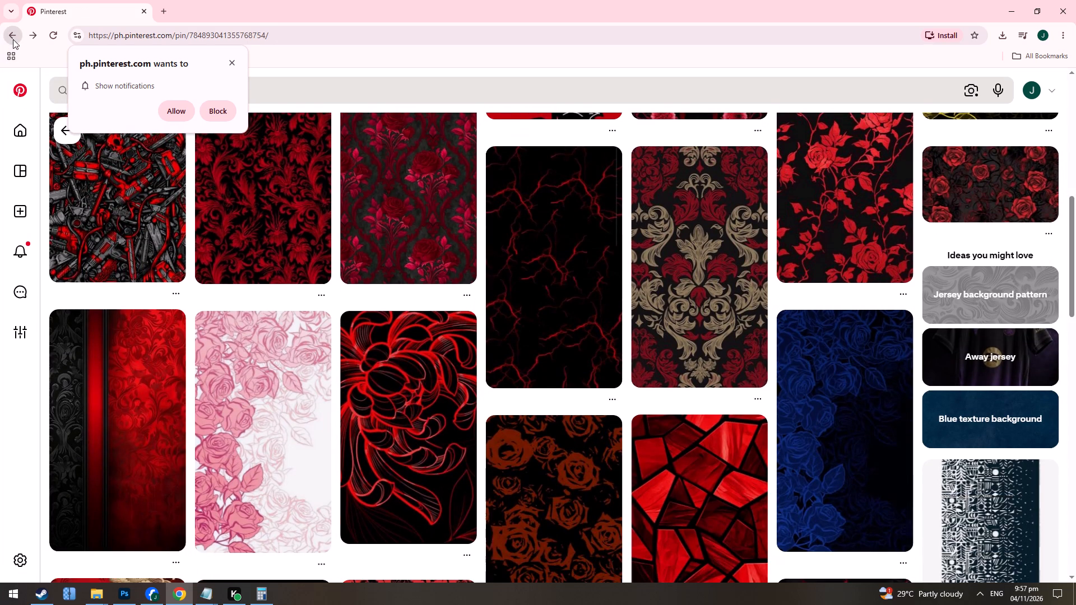
Return to the black and red rose jersey template pin, browse its related designs and open the last-visited dark red rose-outline pattern.
click(13, 39)
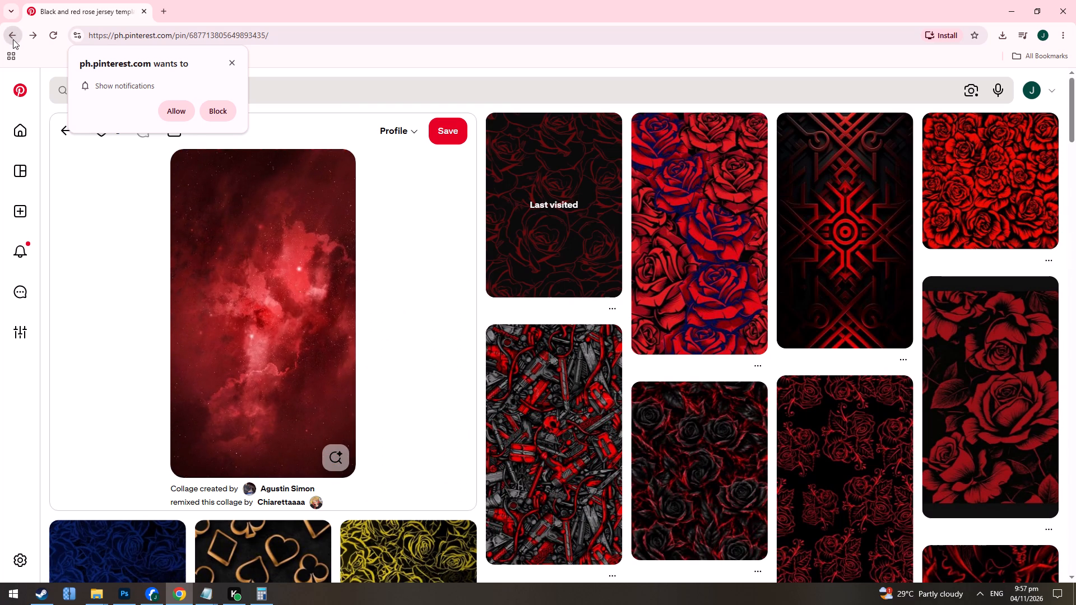
scroll(457, 332, down, 6)
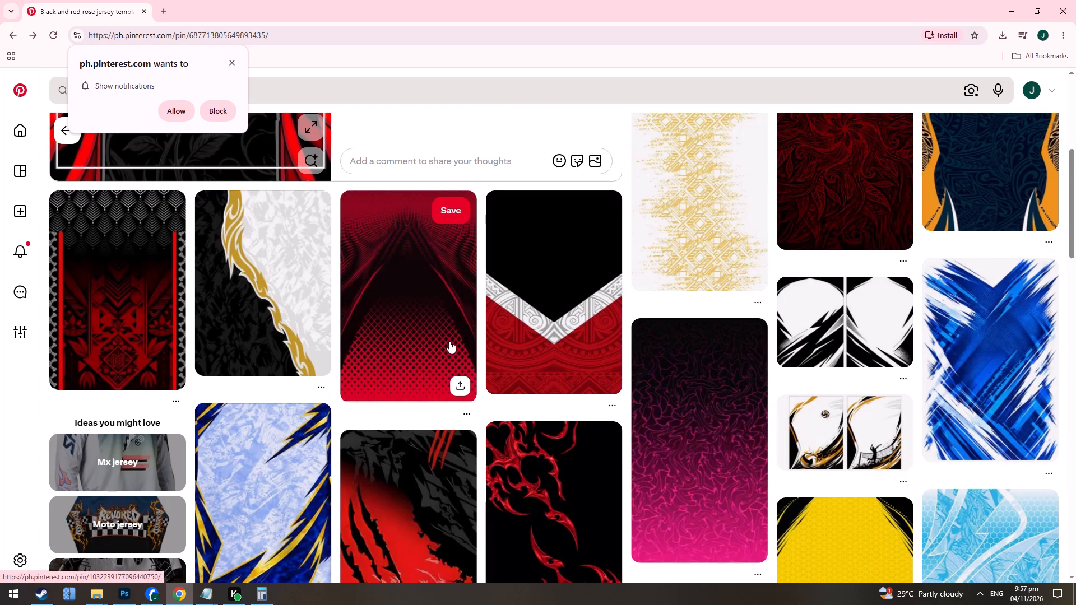
scroll(449, 341, up, 10)
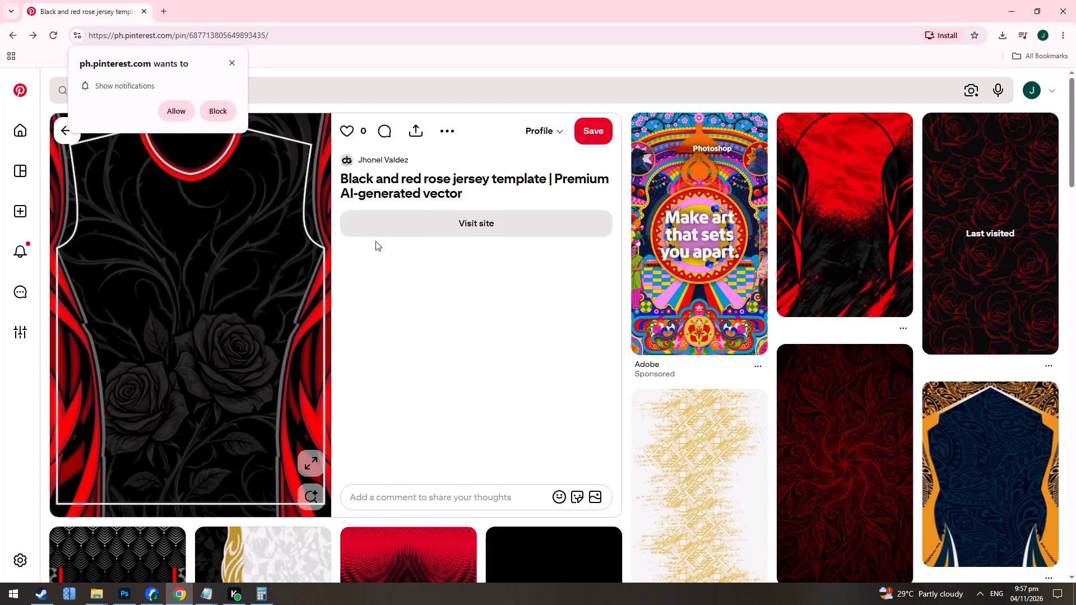
click(980, 230)
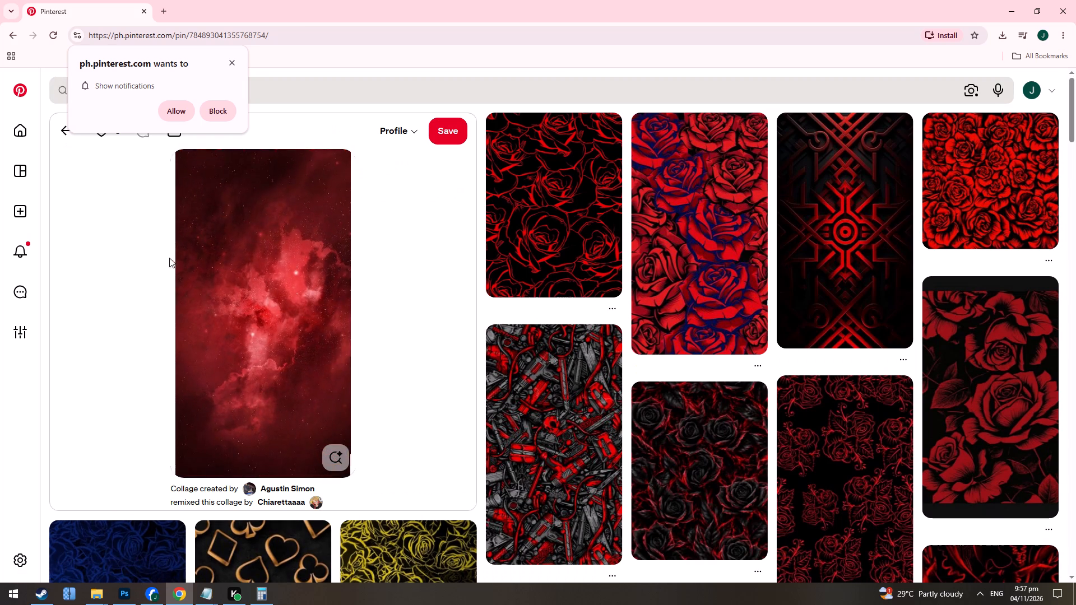
Browse the related designs and open the pin with bright red rose outlines on black.
scroll(236, 282, up, 7)
scroll(254, 281, down, 6)
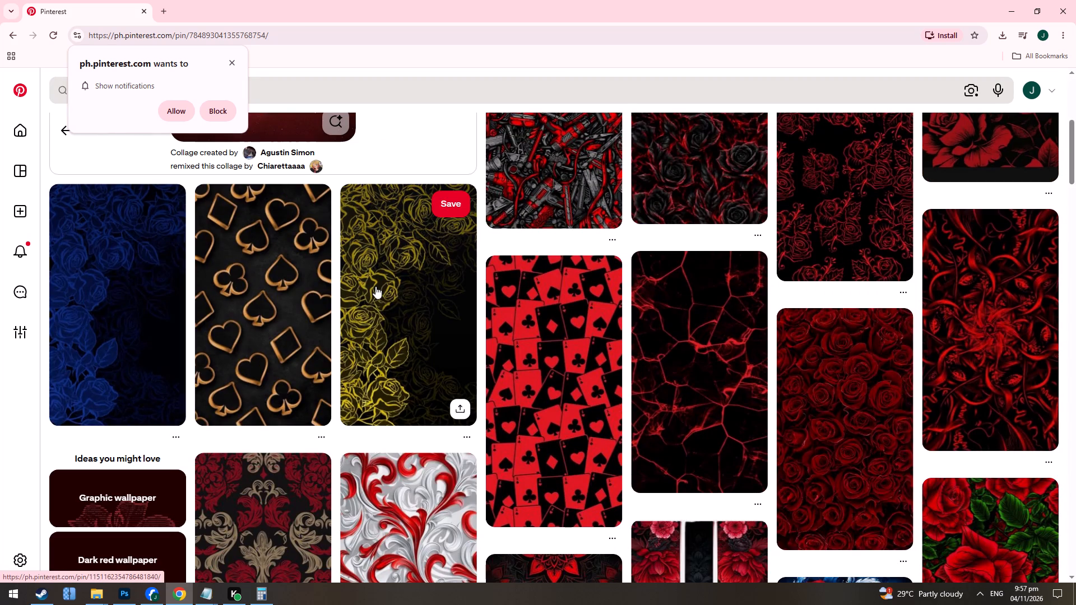
scroll(377, 289, up, 6)
click(519, 203)
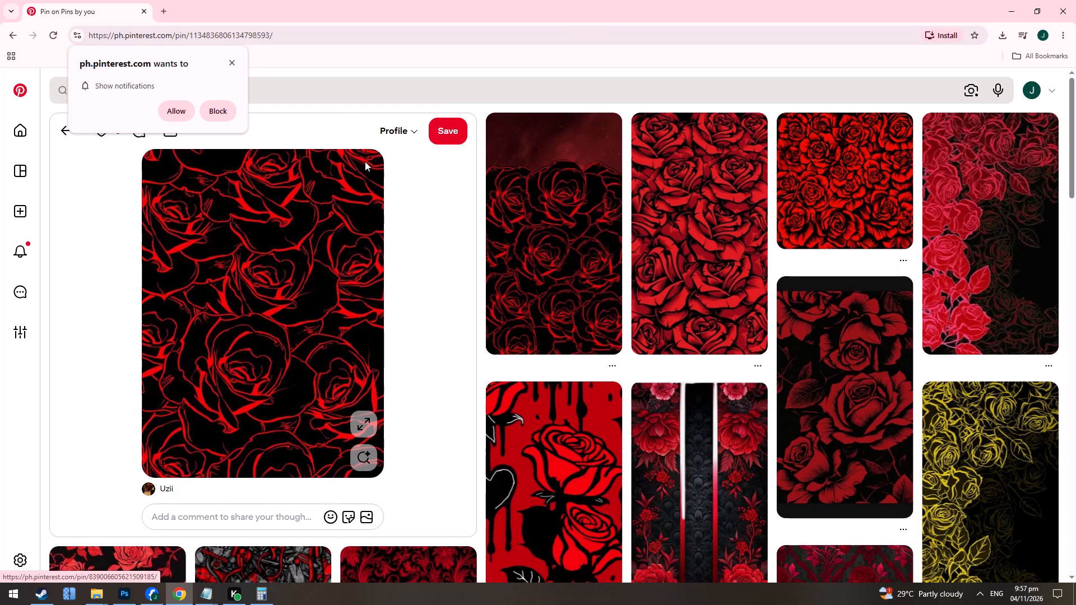
Dismiss the notification request and download the red rose-outline image to the Downloads folder as download (1).jfif.
click(232, 64)
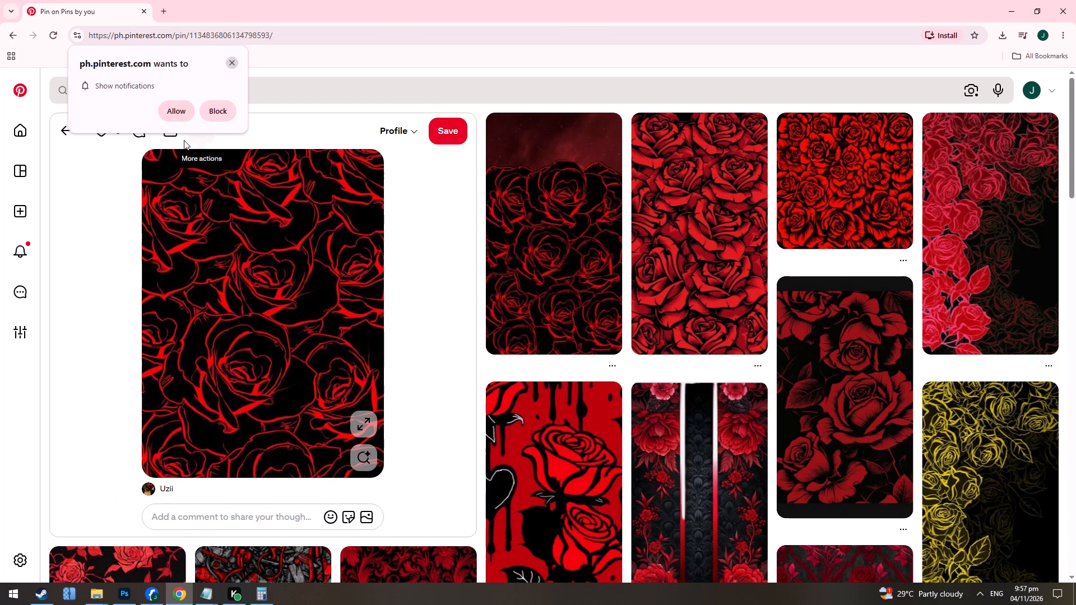
click(234, 58)
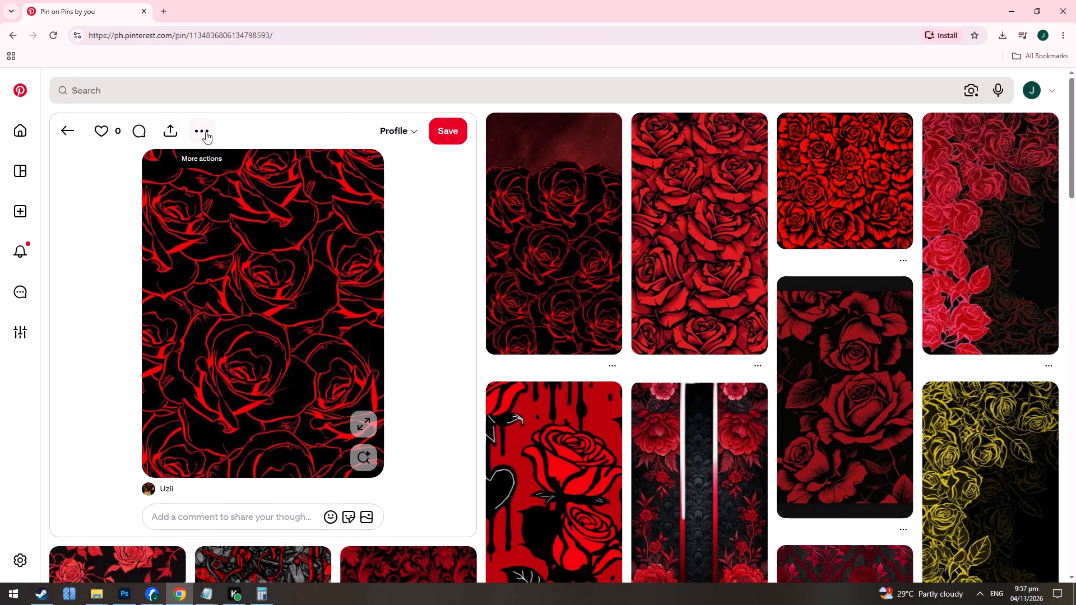
click(206, 132)
click(286, 123)
scroll(341, 246, down, 5)
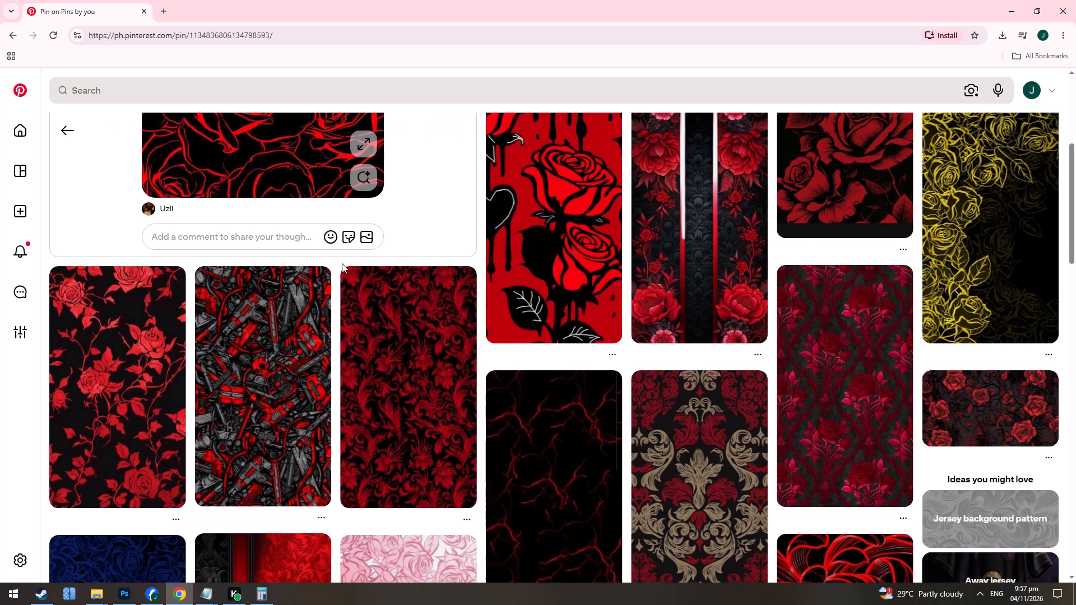
scroll(342, 264, up, 5)
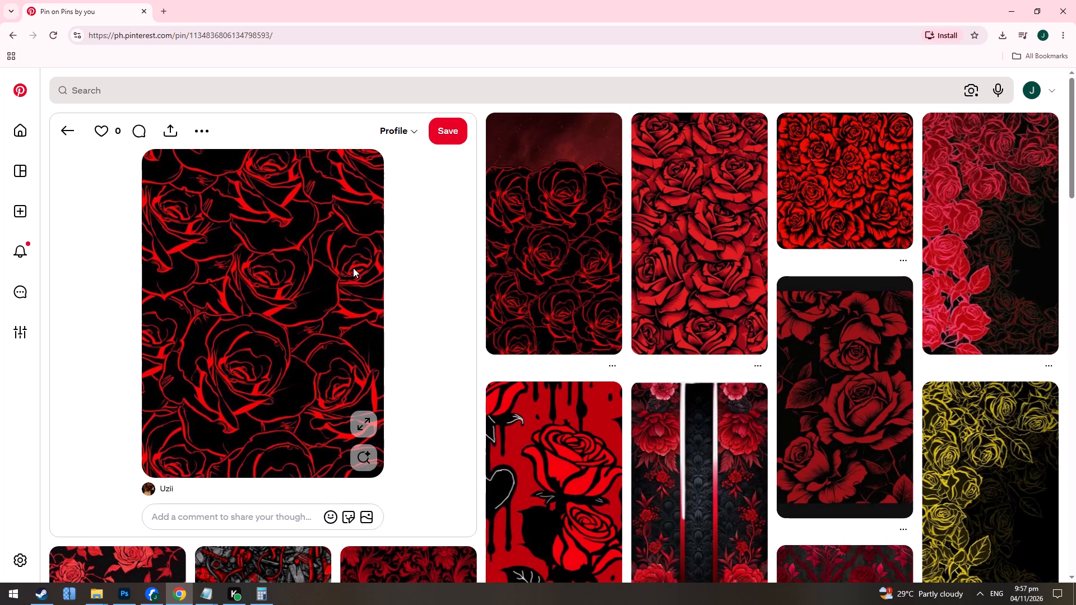
click(206, 131)
click(201, 166)
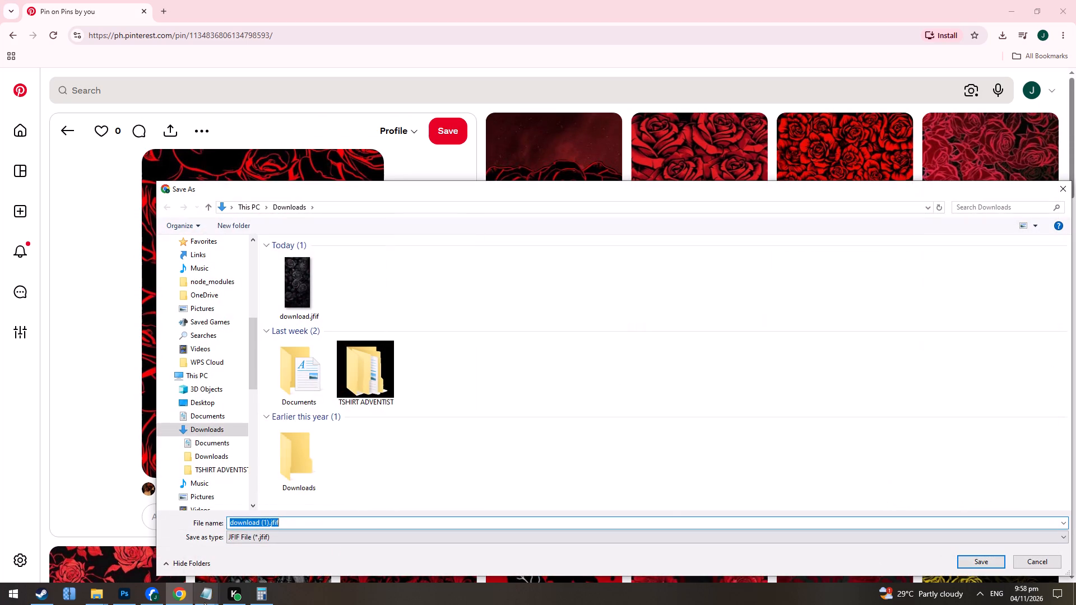
click(973, 557)
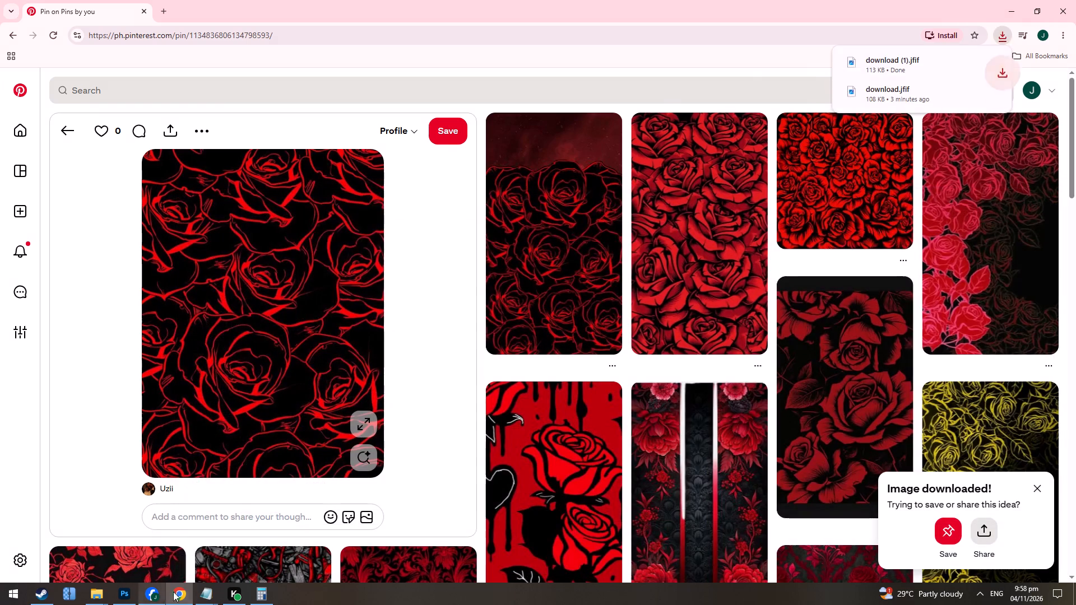
Switch to Photoshop and open download (1).jfif from the Downloads folder.
click(149, 596)
click(130, 592)
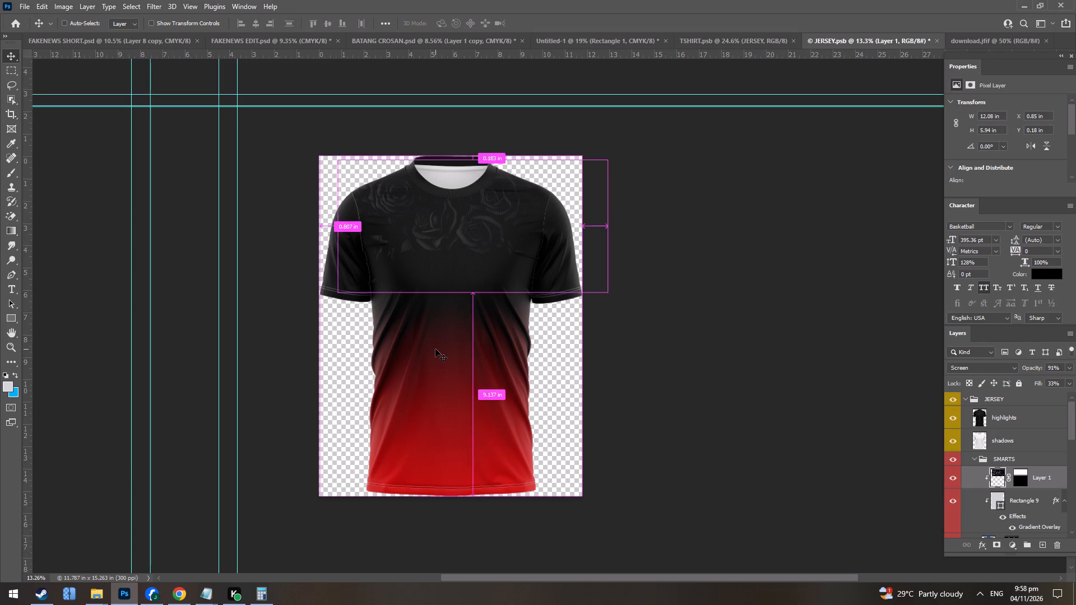
key(ctrl+o)
click(183, 156)
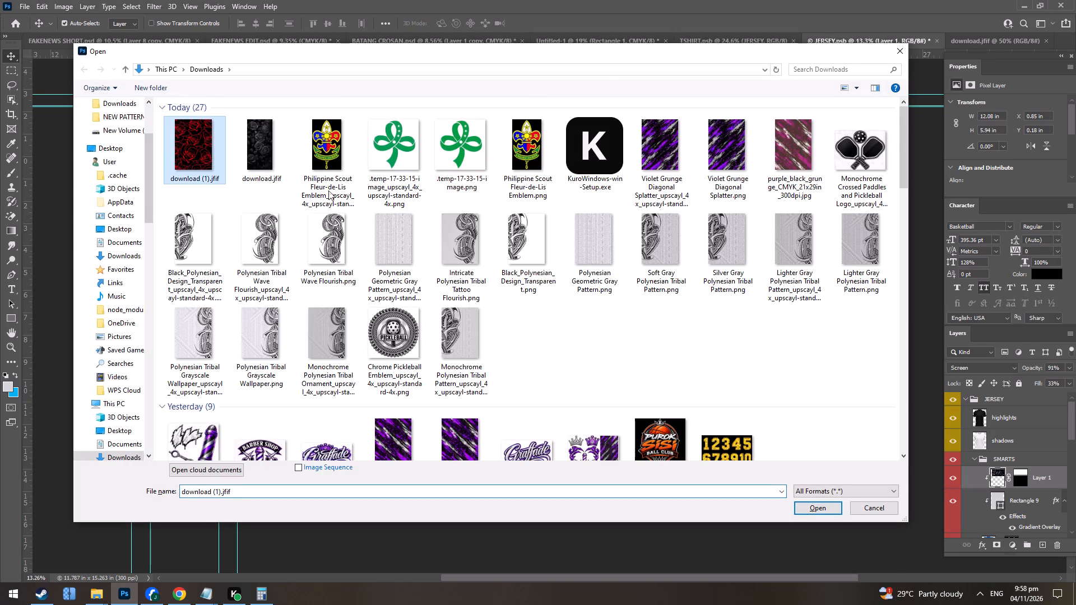
click(819, 508)
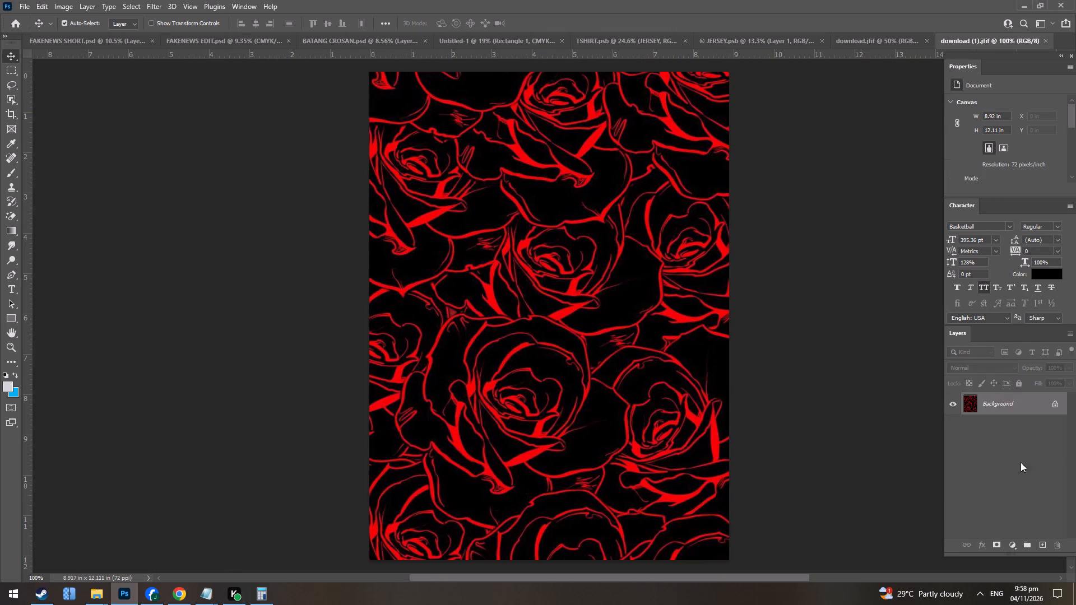
Copy the red rose image's background layer into JERSEY.psb, placing it over the lower part of the shirt.
drag(1027, 405, 645, 51)
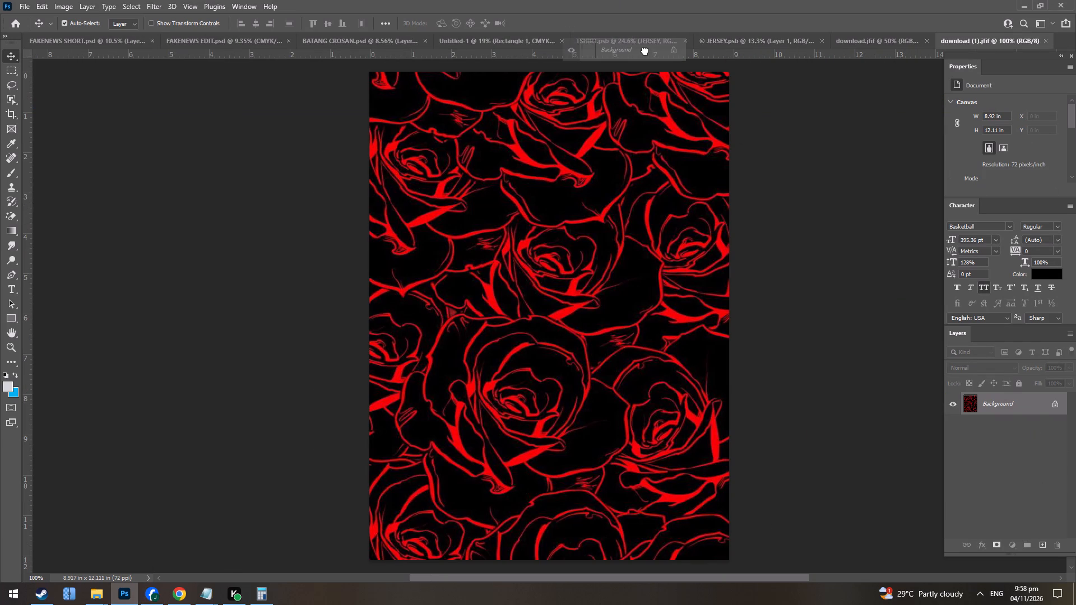
drag(645, 51, 503, 415)
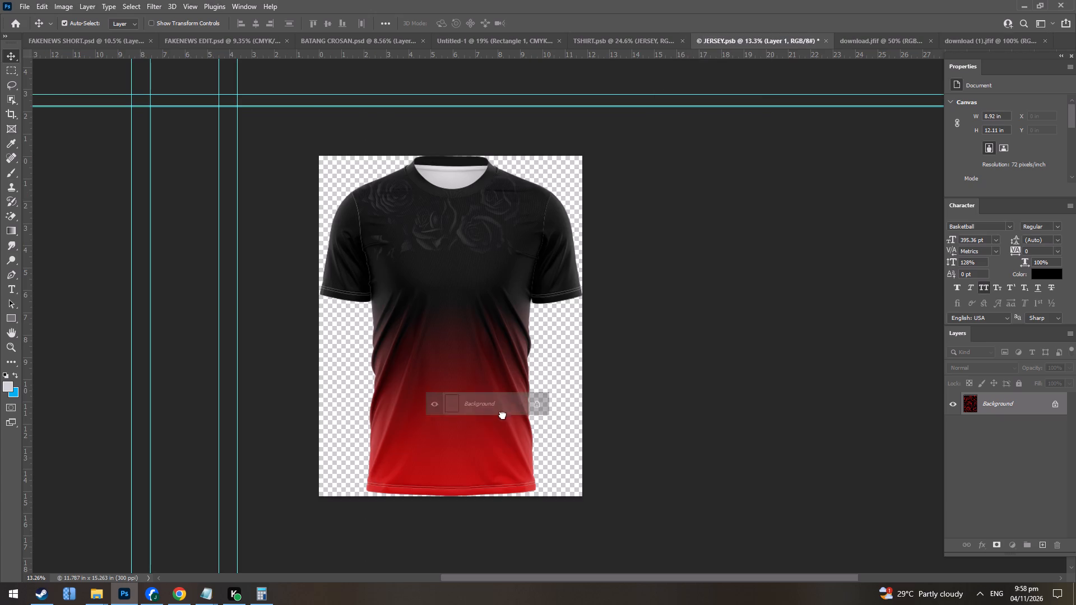
drag(503, 415, 476, 455)
Free-transform the red rose layer, enlarging it to about 268% and stretching its width to about 396%, without rotation.
alt+scroll(475, 457, up, 7)
key(ctrl+t)
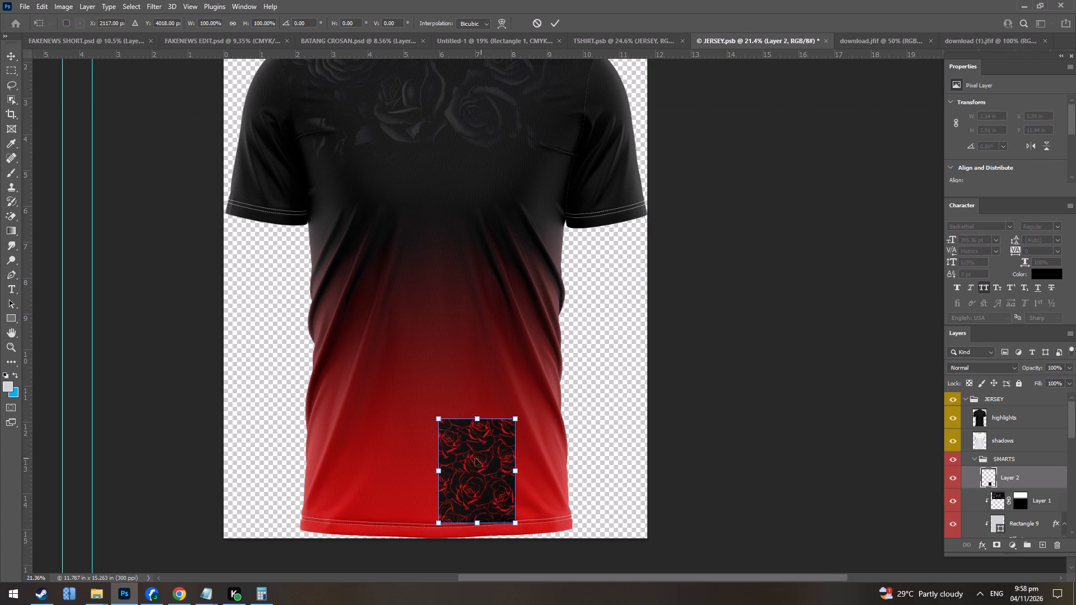
shift+drag(438, 417, 244, 288)
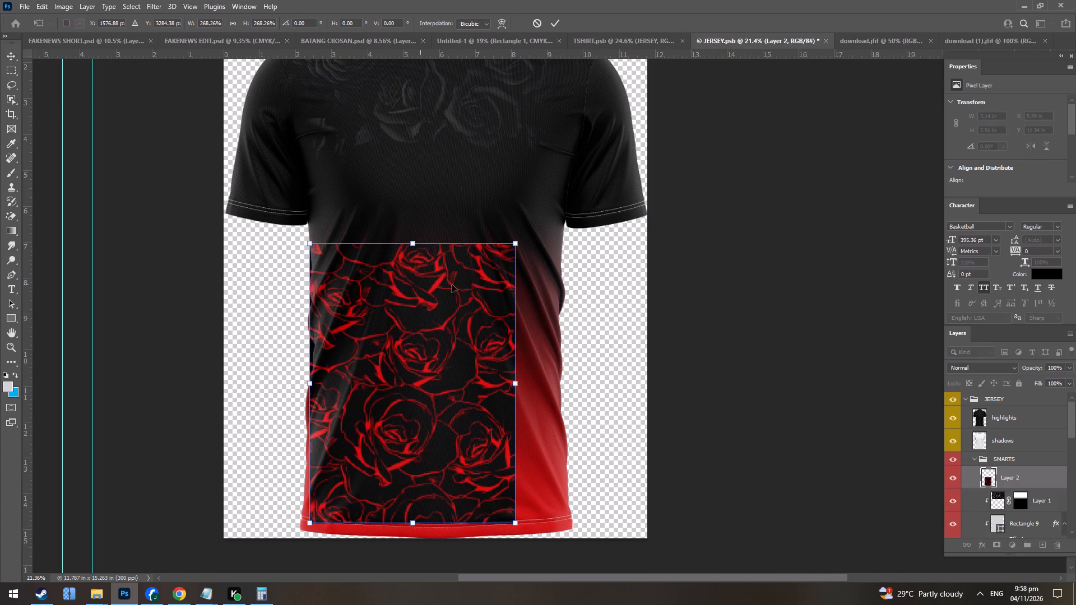
shift+drag(588, 252, 226, 190)
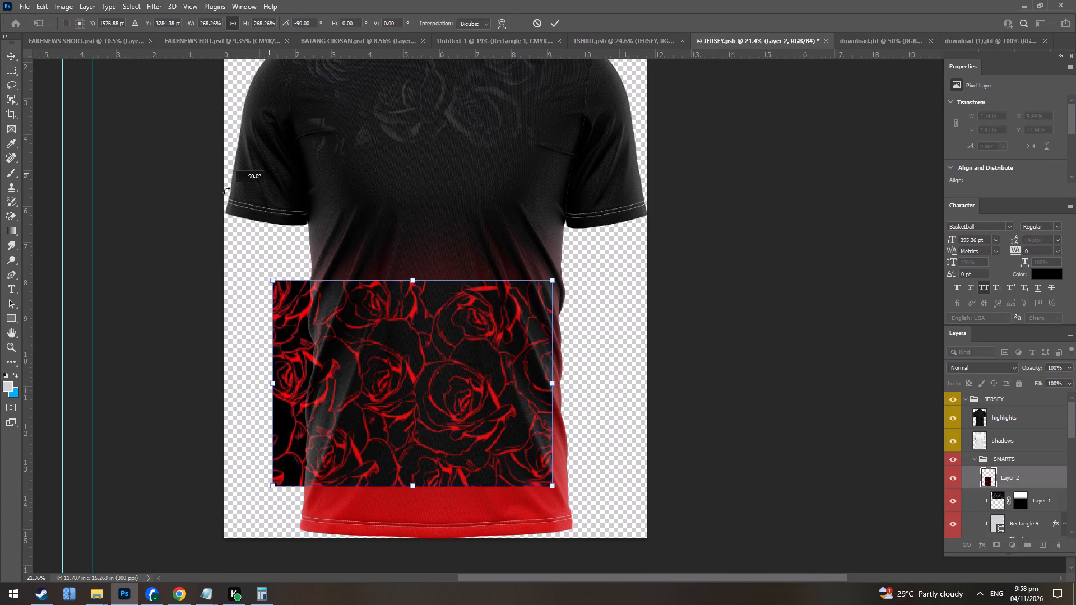
shift+drag(226, 190, 542, 266)
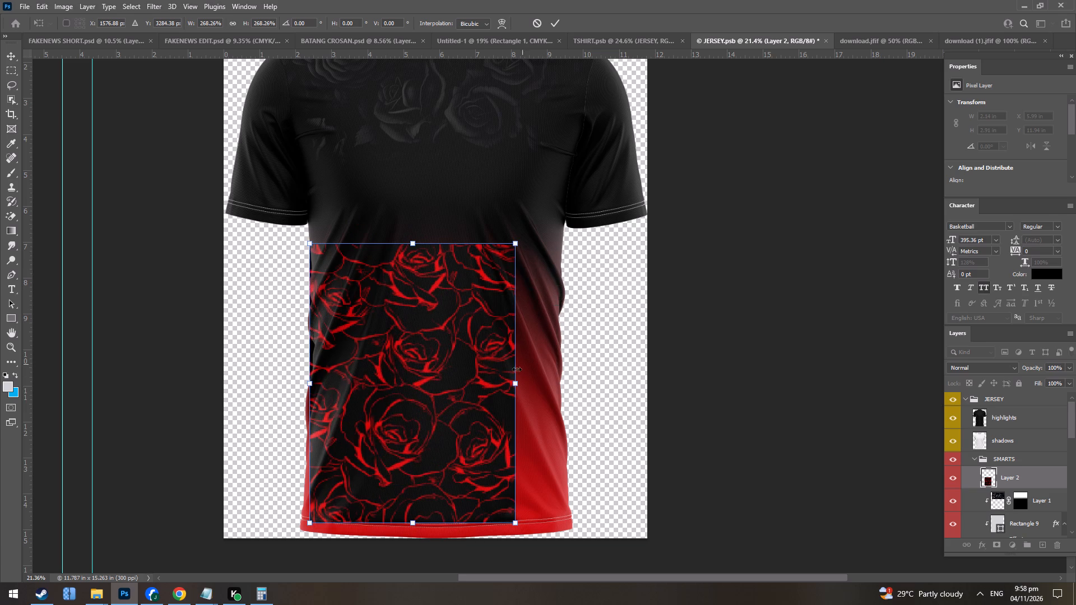
drag(519, 383, 619, 384)
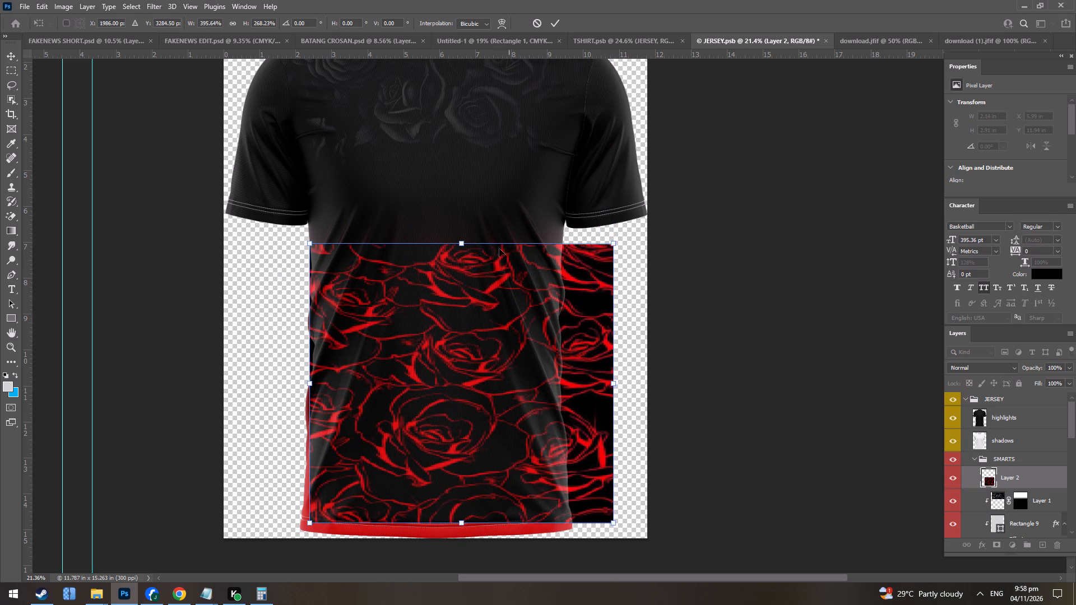
Try the rose image over the chest and resize it to about 416% wide and 215% high.
drag(451, 338, 444, 159)
scroll(500, 94, up, 12)
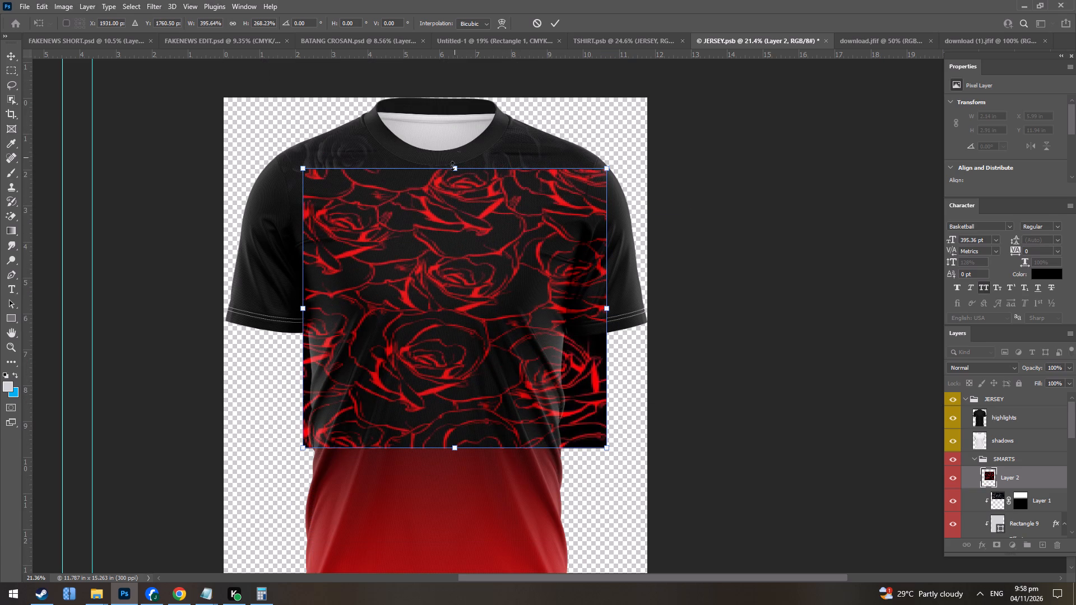
click(452, 168)
shift+drag(617, 167, 611, 203)
shift+drag(604, 165, 601, 172)
shift+drag(601, 172, 590, 273)
drag(454, 300, 472, 175)
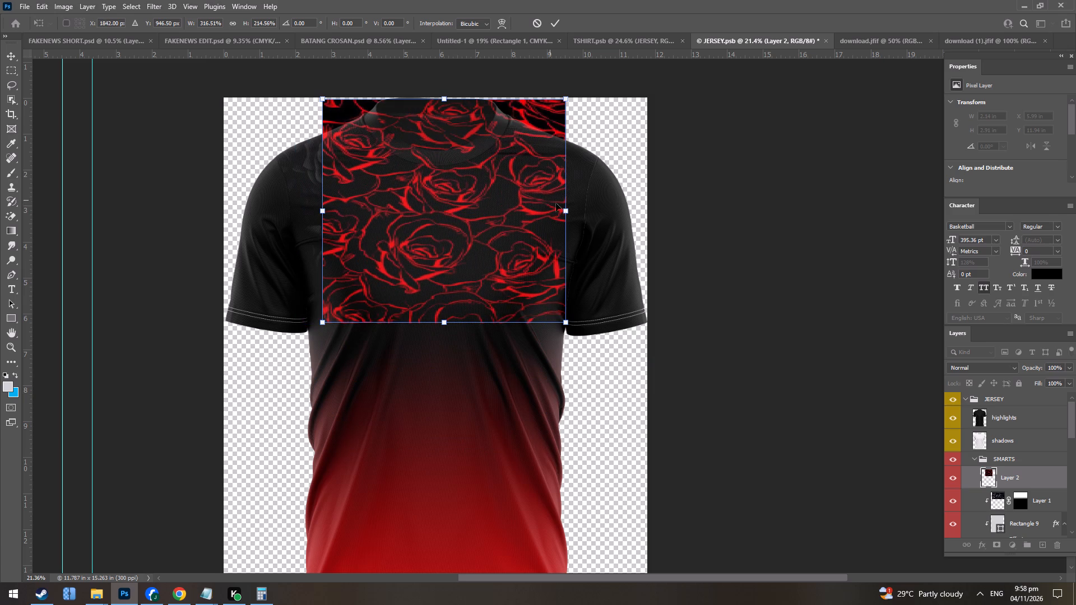
drag(564, 211, 604, 211)
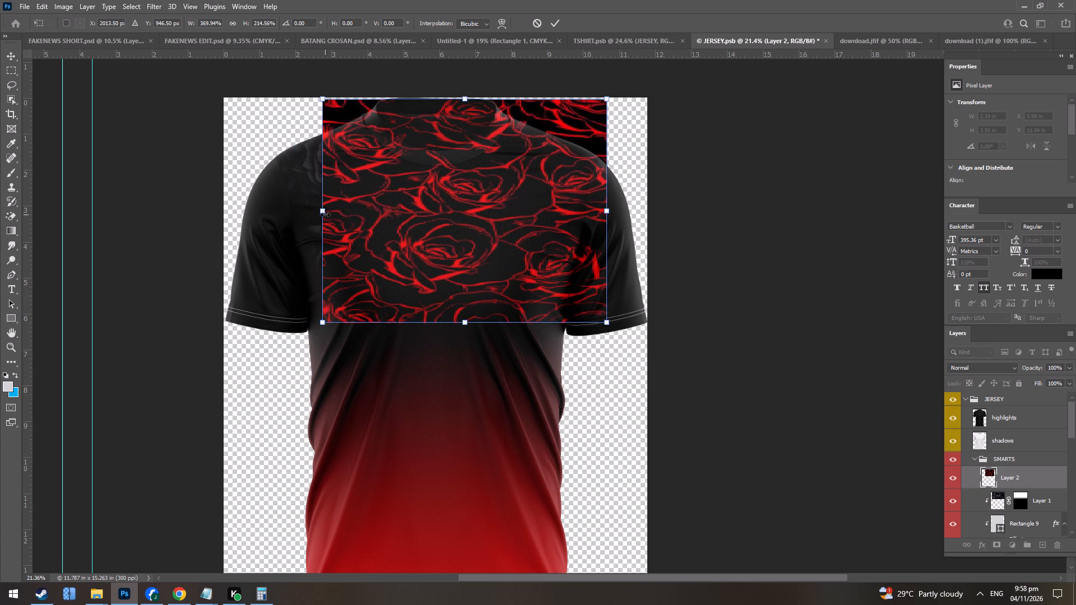
drag(322, 215, 287, 215)
Move the 8.9 × 6.24 in rose image down over the shirt's bottom, about 10.26 in from the top.
drag(500, 212, 537, 444)
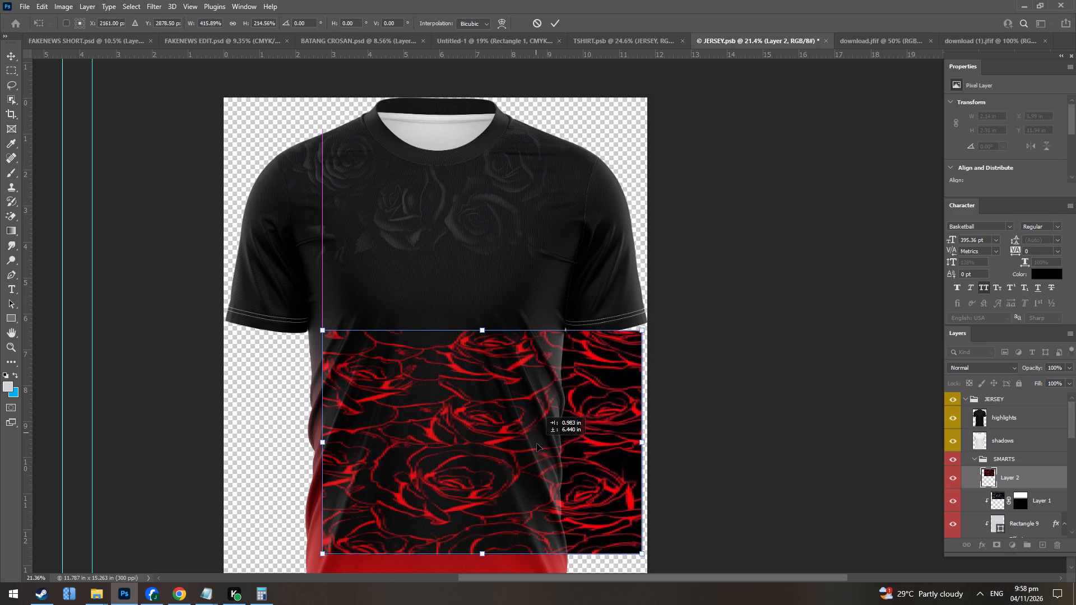
drag(537, 444, 476, 463)
alt+scroll(464, 446, down, 9)
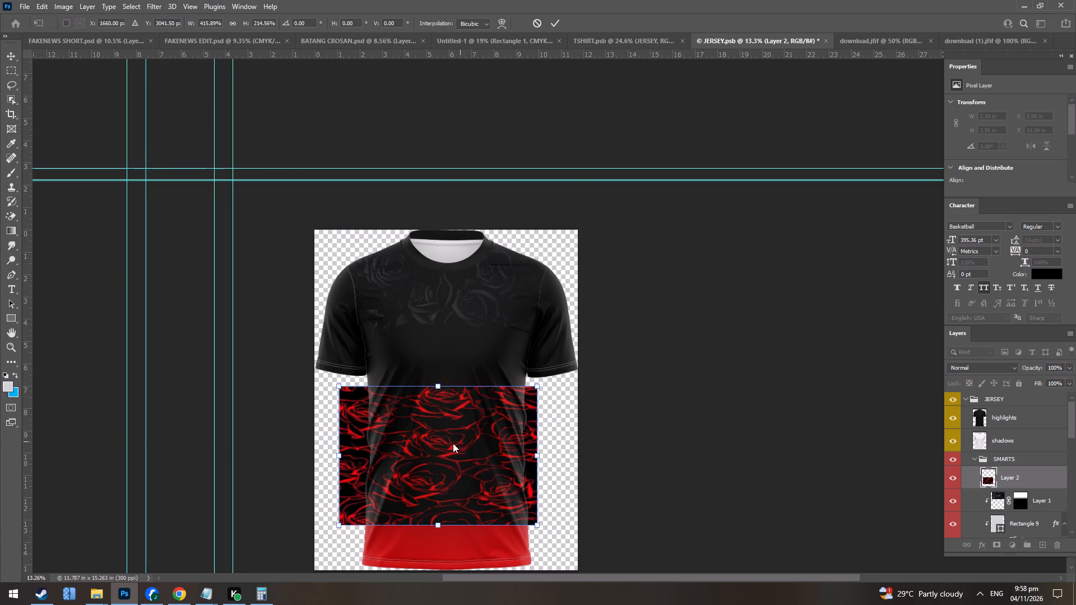
click(453, 443)
drag(452, 441, 462, 513)
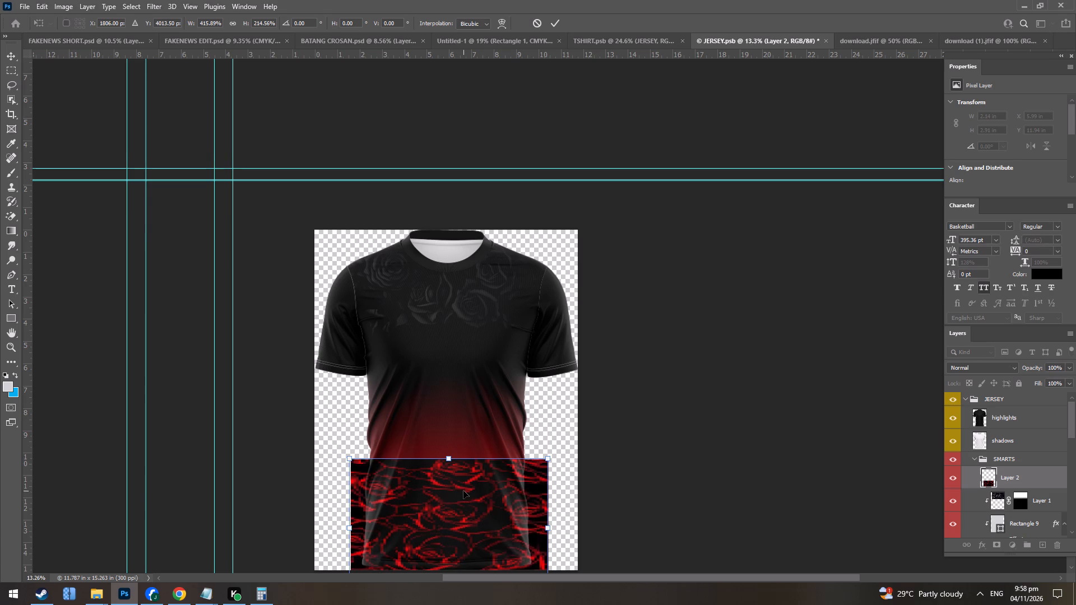
scroll(463, 491, up, 3)
scroll(461, 502, down, 8)
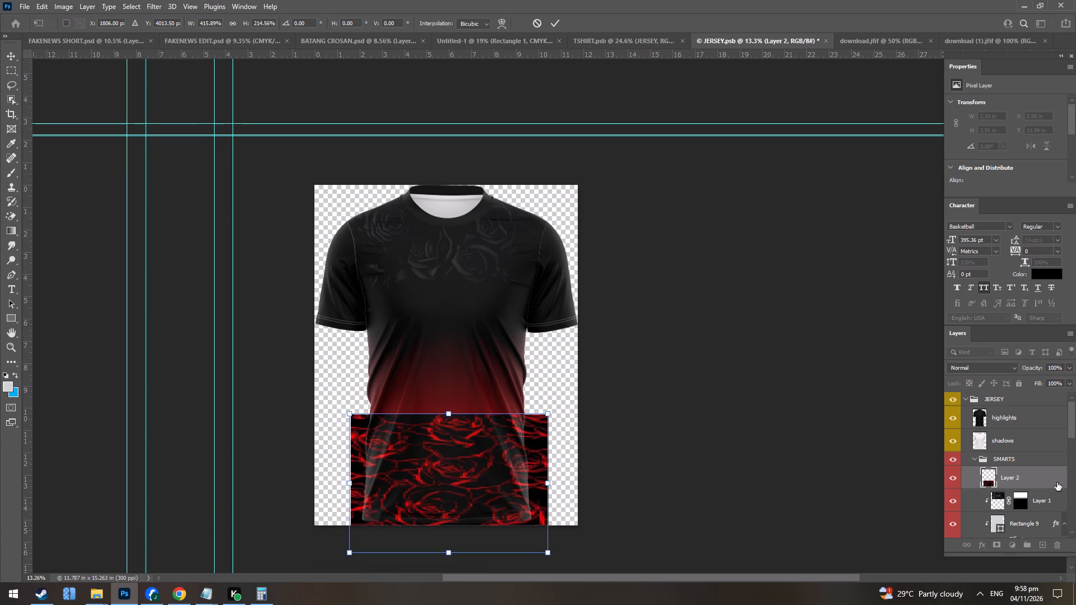
Create a clipping mask on Layer 2 so the red rose image is confined to the shirt shape.
click(1057, 482)
right_click(1057, 482)
click(963, 221)
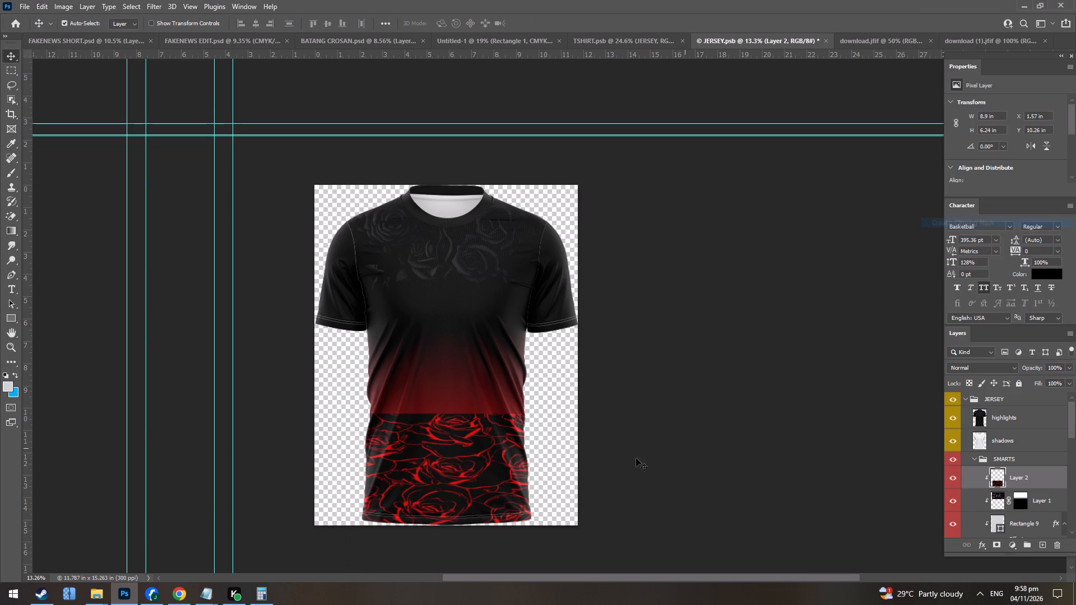
Set the red rose layer's blend mode to Screen.
scroll(610, 468, down, 4)
alt+scroll(529, 446, up, 4)
click(978, 366)
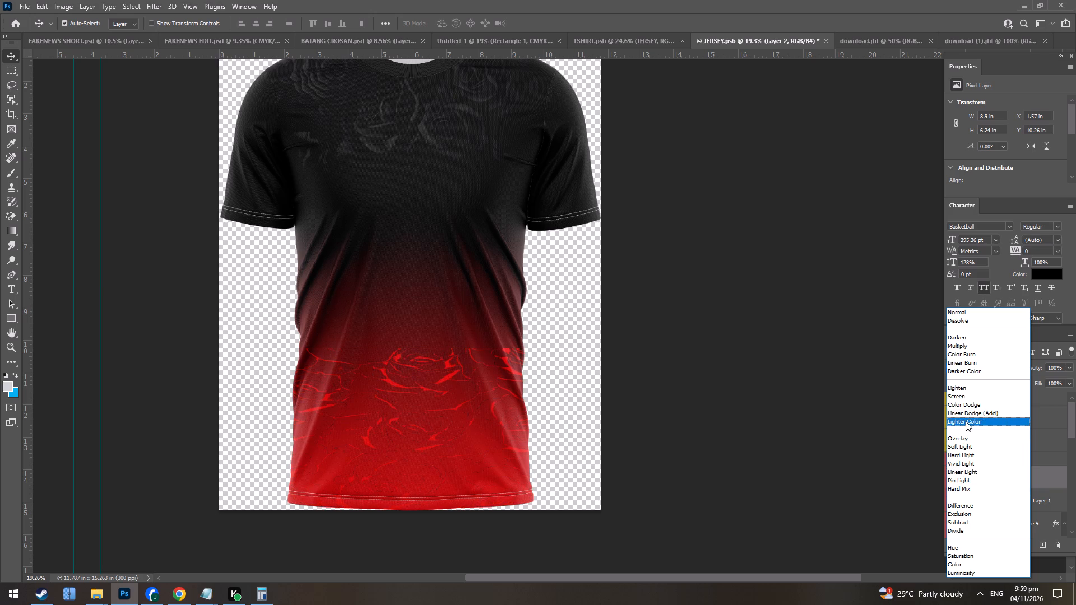
click(966, 394)
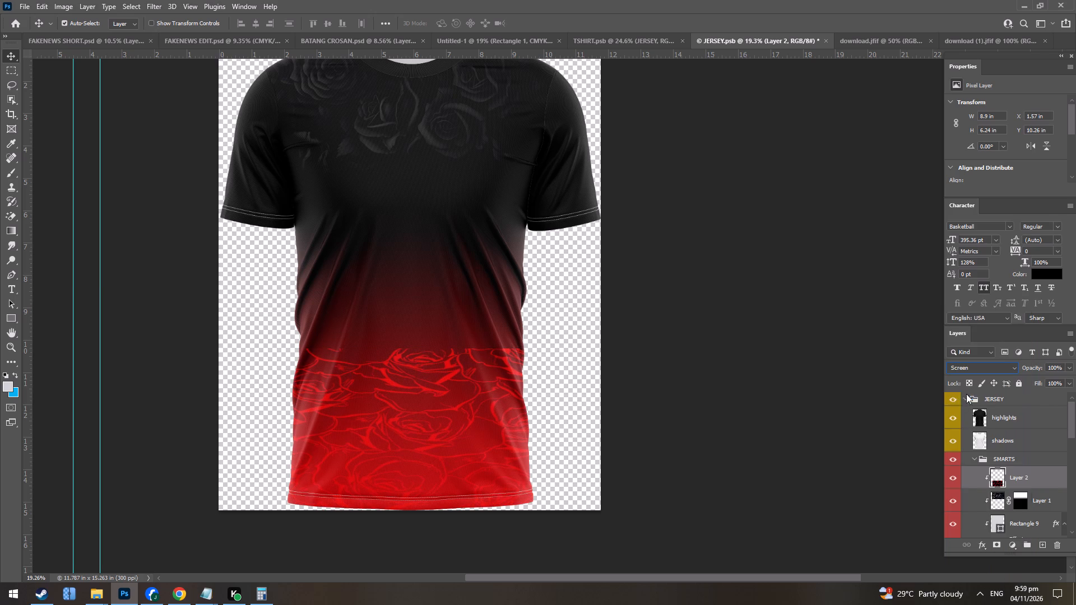
Resize Layer 2's rose image to about 86% wide and 95% high, spanning the shirt's width with its lower edge at the canvas bottom.
key(ctrl+t)
key(ctrl+t)
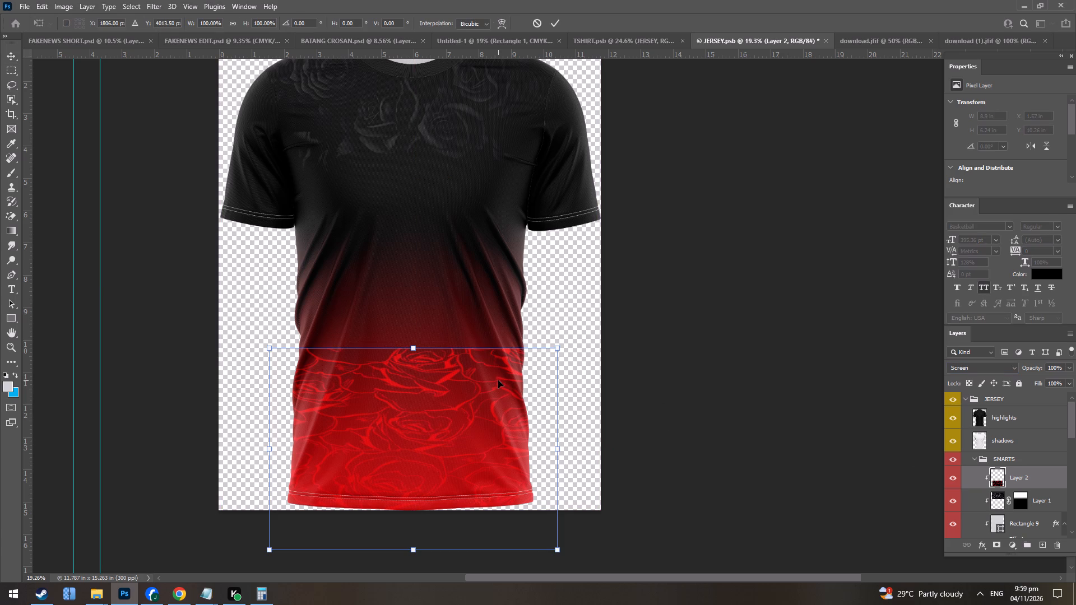
shift+drag(560, 349, 517, 401)
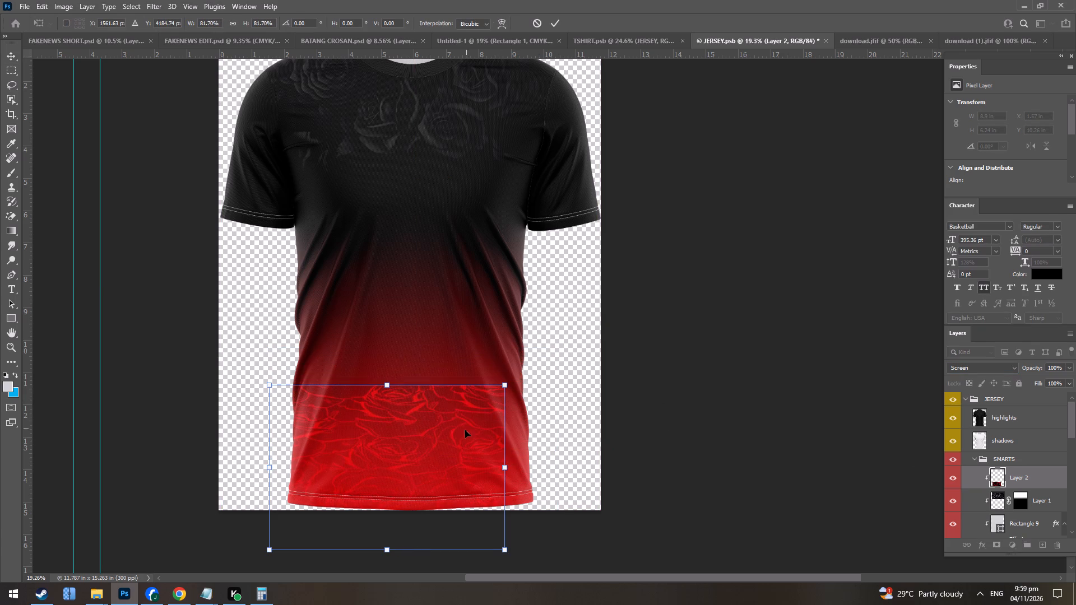
drag(464, 432, 490, 388)
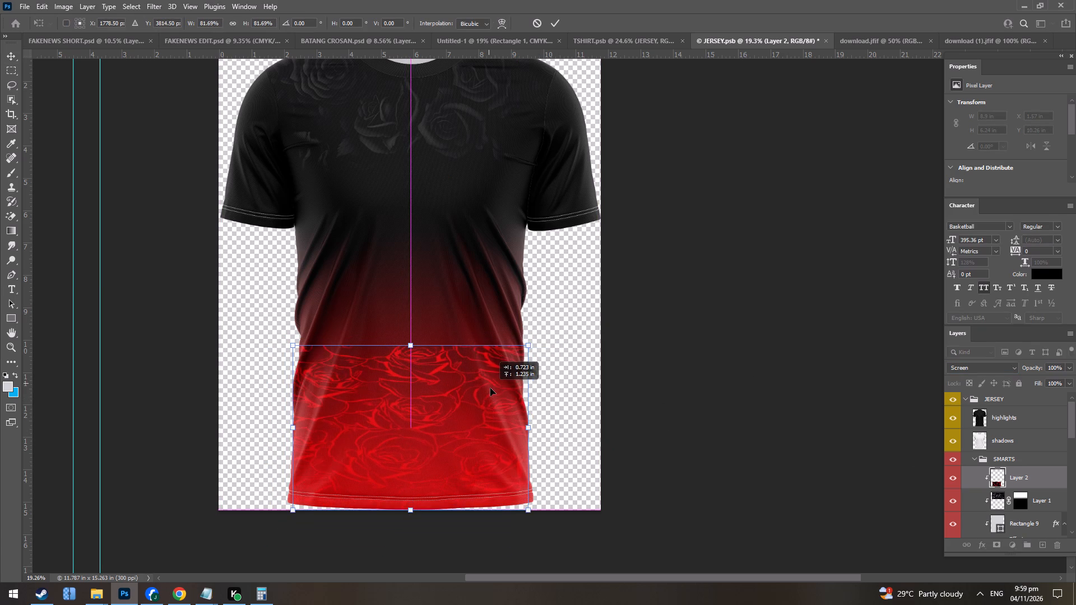
drag(490, 388, 491, 388)
drag(534, 423, 554, 424)
drag(461, 403, 449, 404)
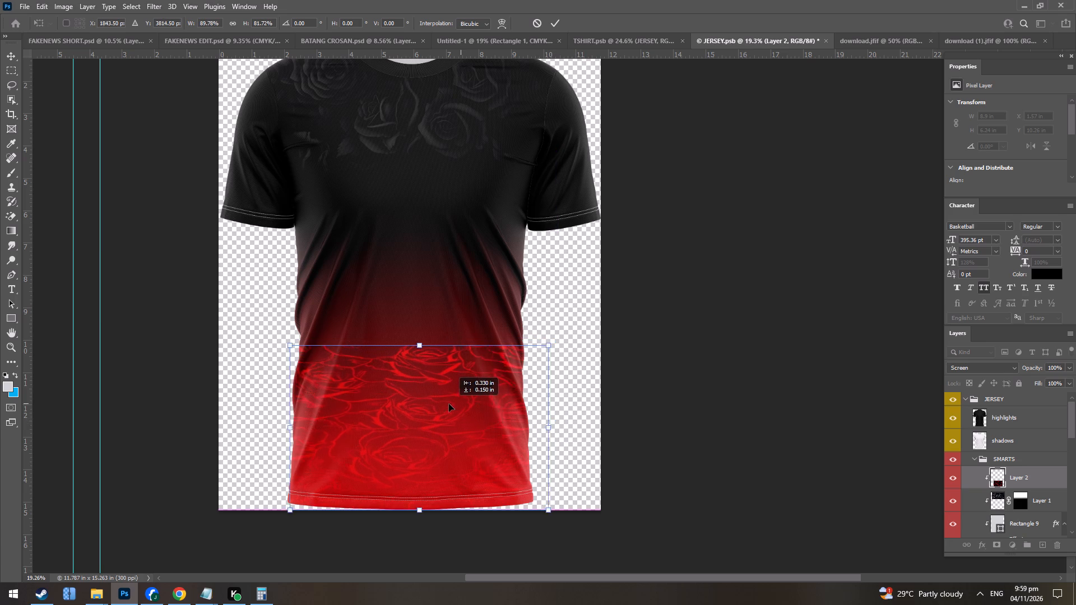
drag(449, 404, 452, 403)
drag(418, 337, 424, 305)
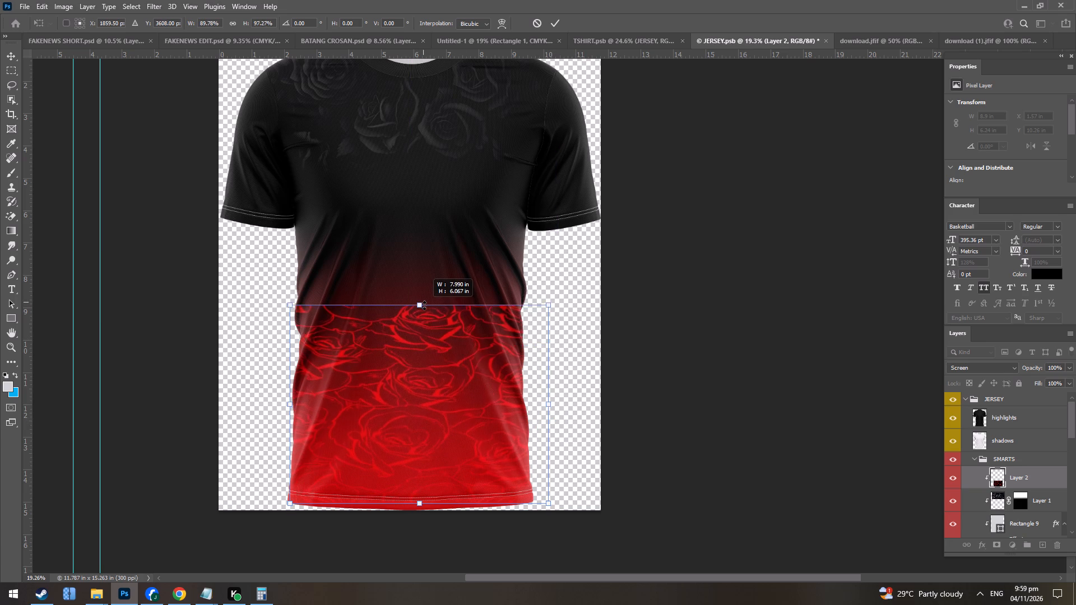
drag(424, 305, 425, 309)
drag(456, 393, 454, 429)
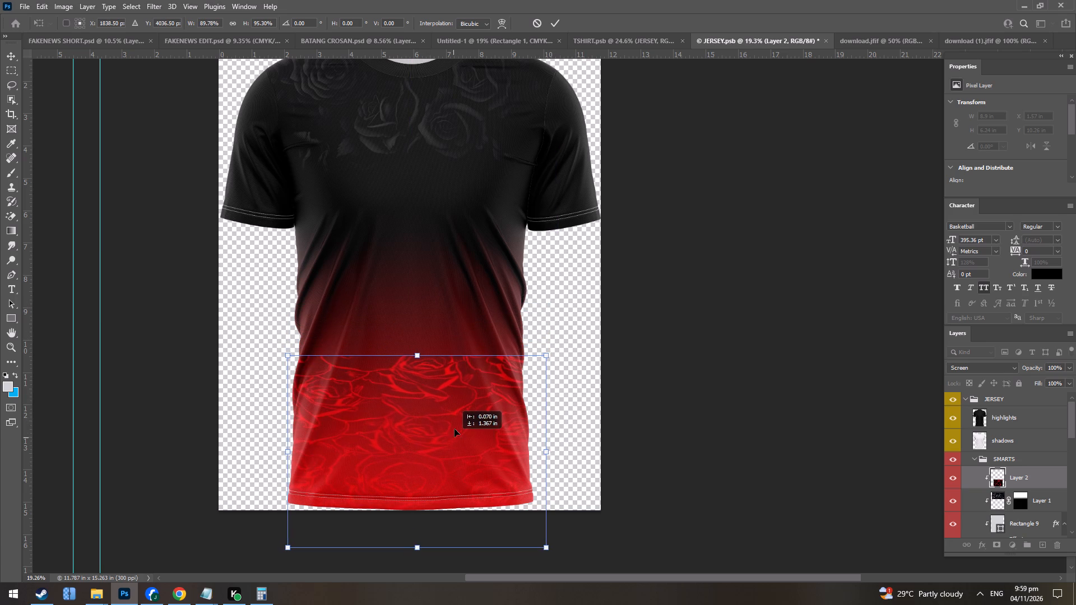
drag(454, 429, 453, 400)
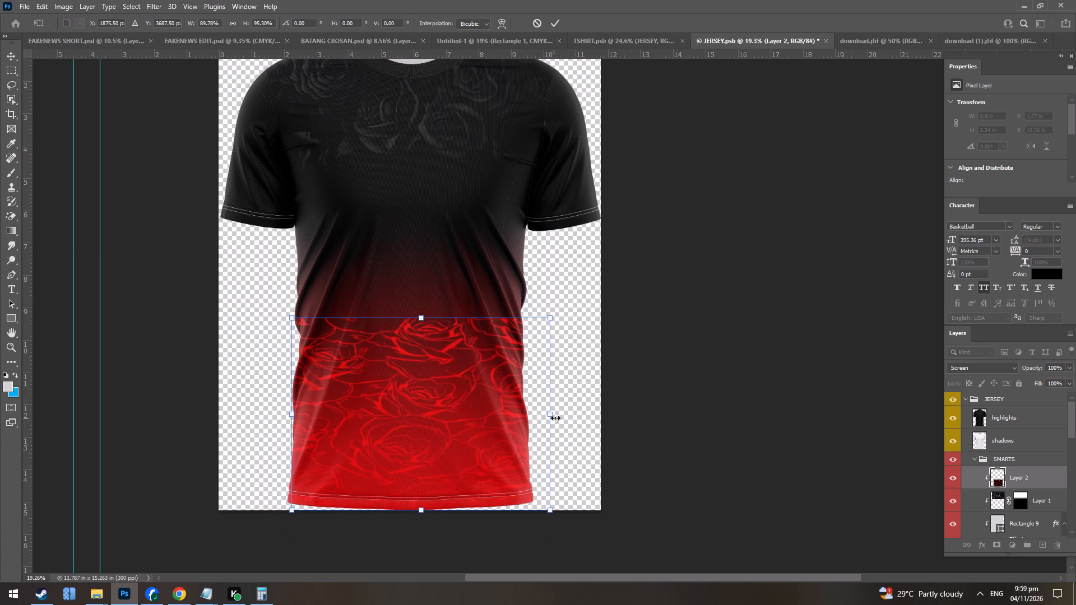
drag(554, 417, 538, 413)
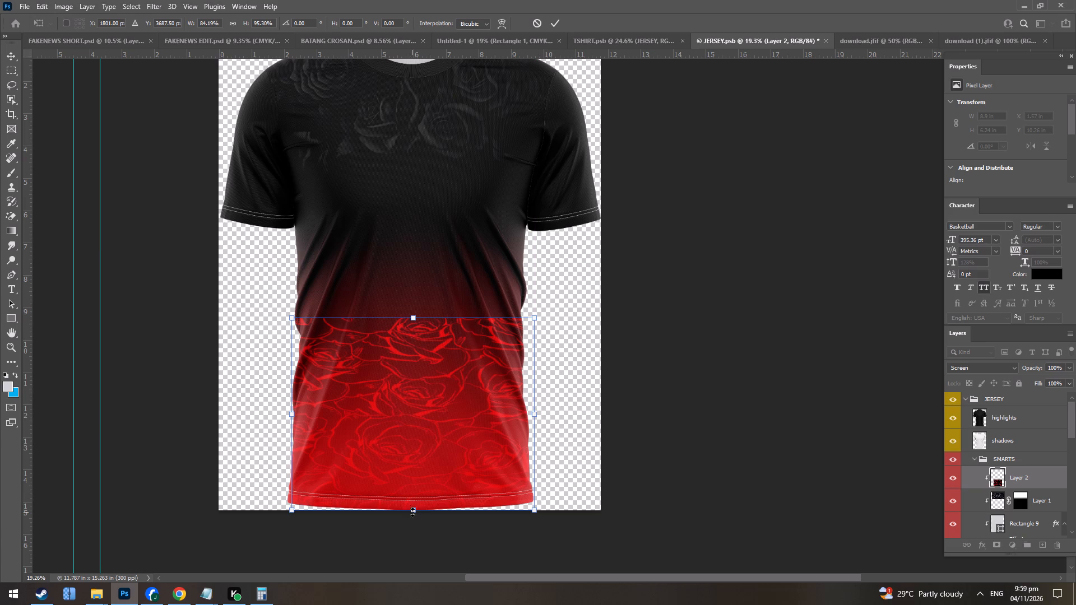
click(413, 512)
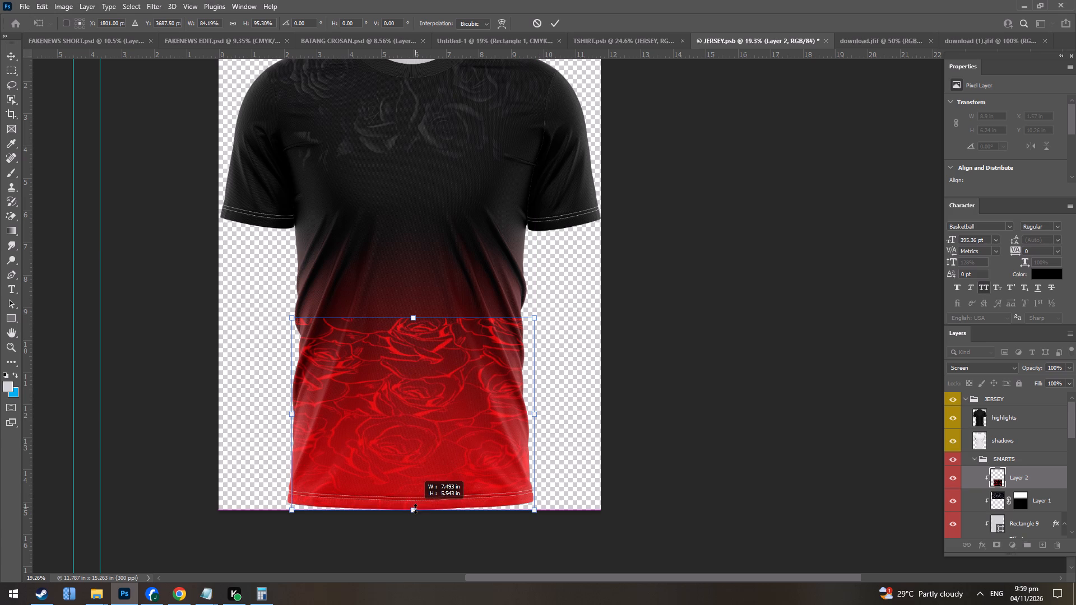
drag(290, 415, 284, 414)
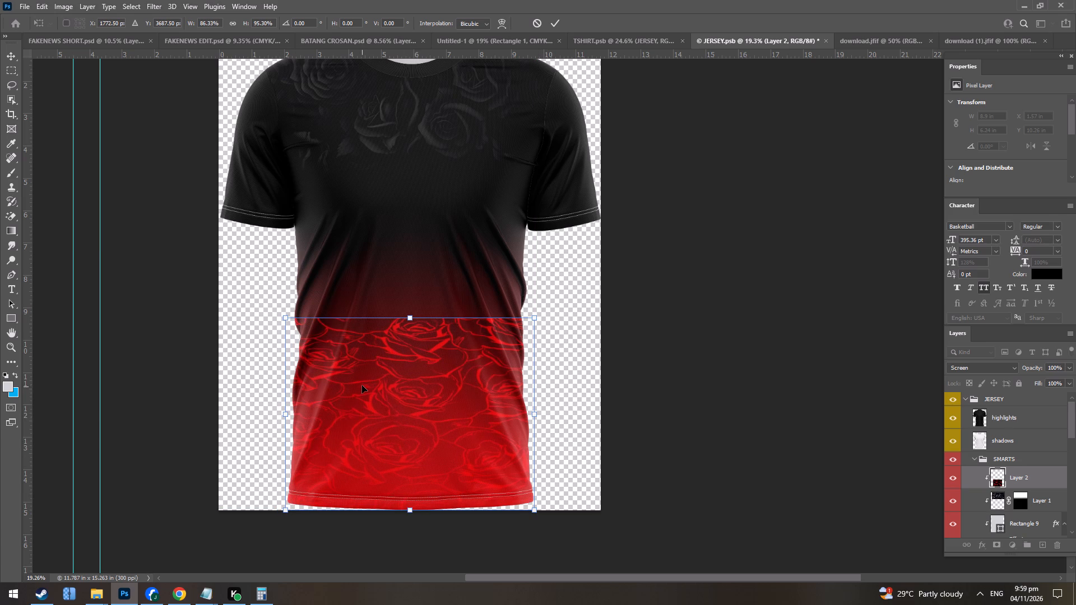
key(Return)
Add a layer mask to Layer 2 and draw a black-to-white linear gradient downward from the rose image's top edge to fade it in.
alt+scroll(410, 399, up, 3)
alt+scroll(410, 399, down, 6)
alt+scroll(452, 365, up, 4)
click(996, 546)
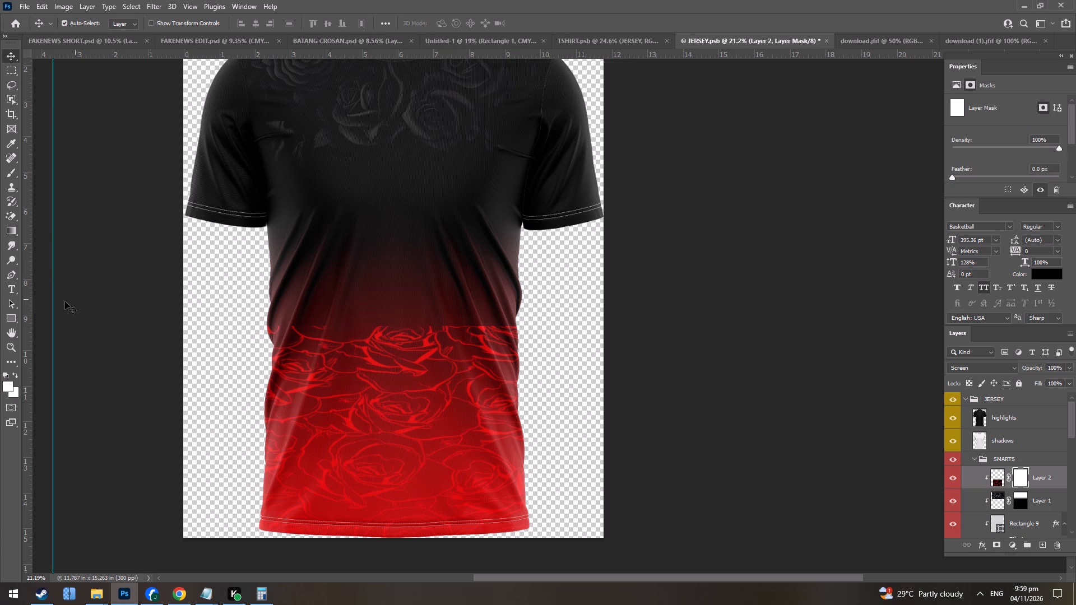
click(14, 232)
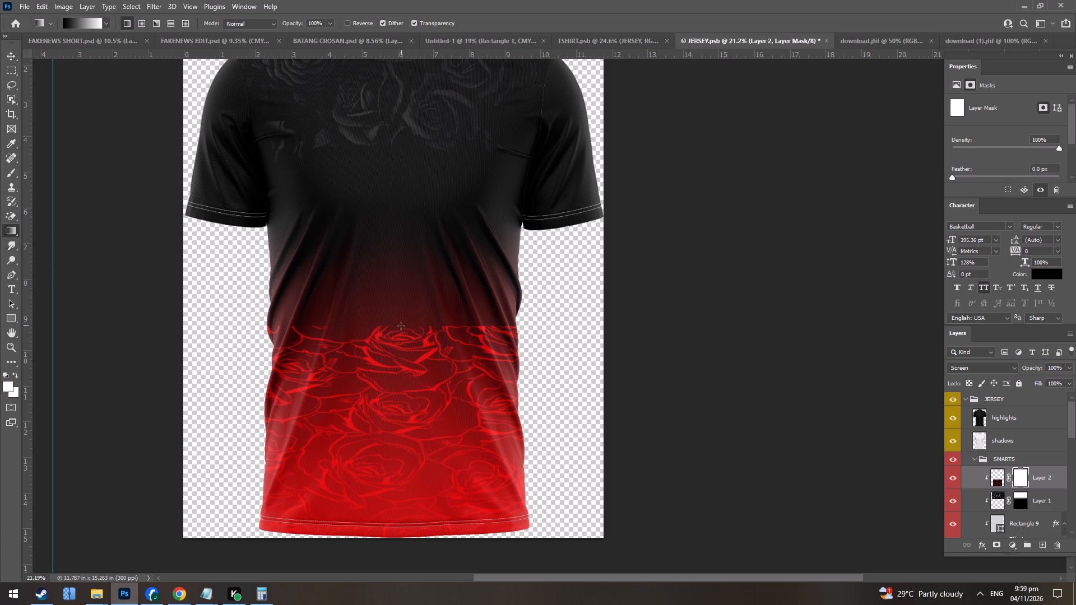
drag(397, 328, 398, 466)
alt+scroll(411, 408, down, 9)
alt+scroll(322, 392, up, 3)
alt+scroll(368, 382, up, 3)
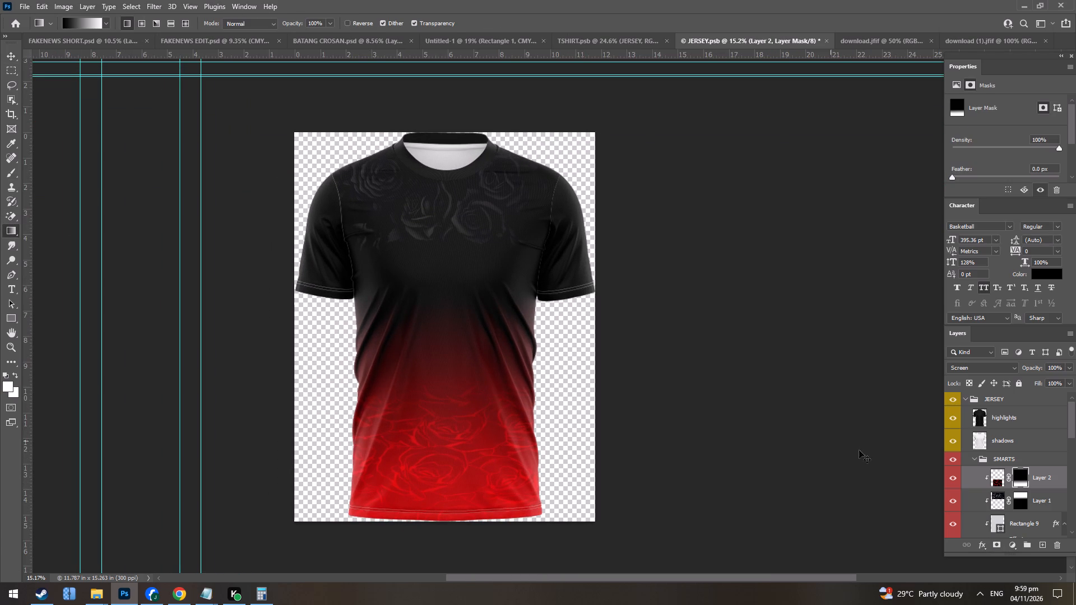
key(v)
Move the black stop of Rectangle 9's gradient overlay to location 71%.
scroll(1015, 504, down, 4)
double_click(1022, 494)
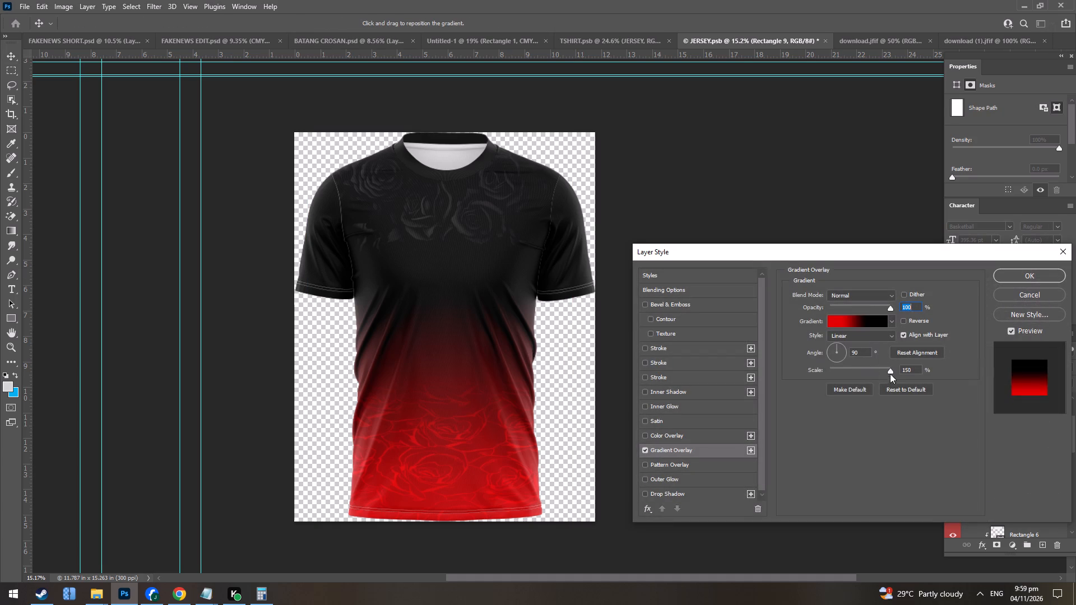
click(862, 324)
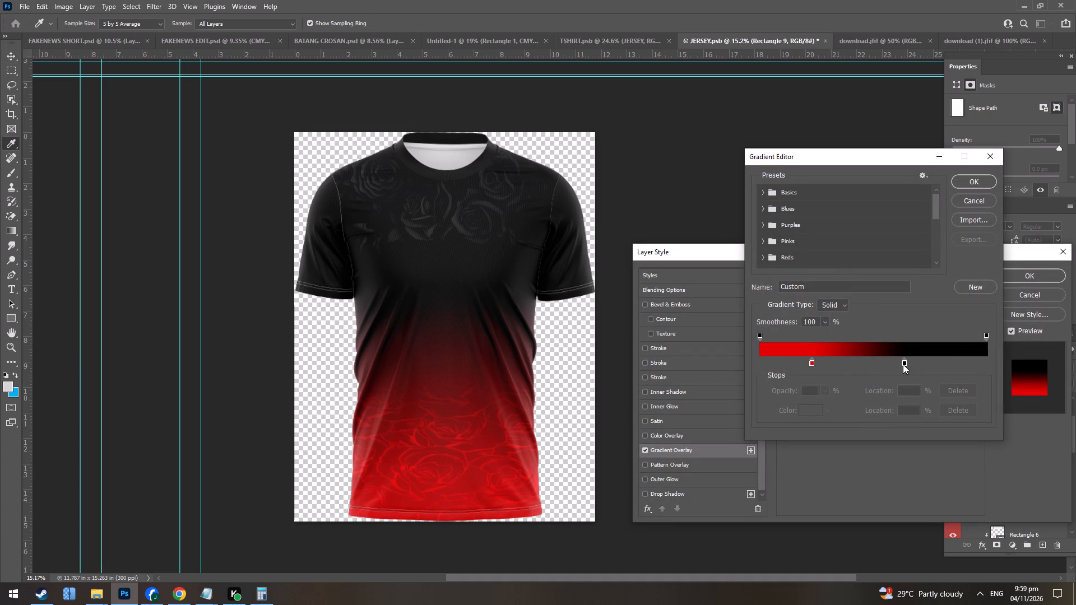
drag(904, 364, 936, 364)
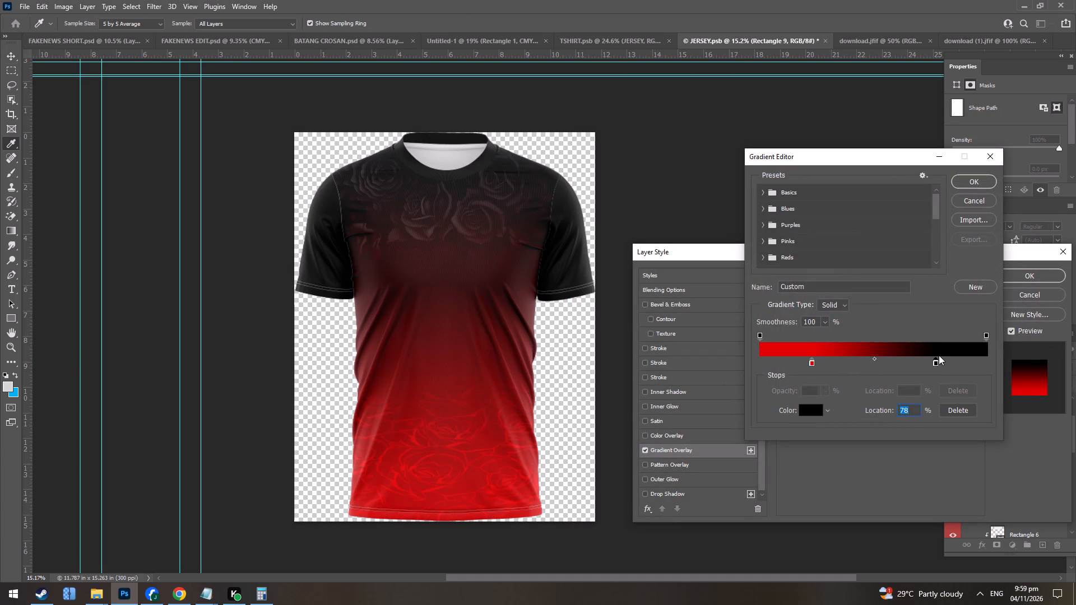
drag(935, 362, 922, 363)
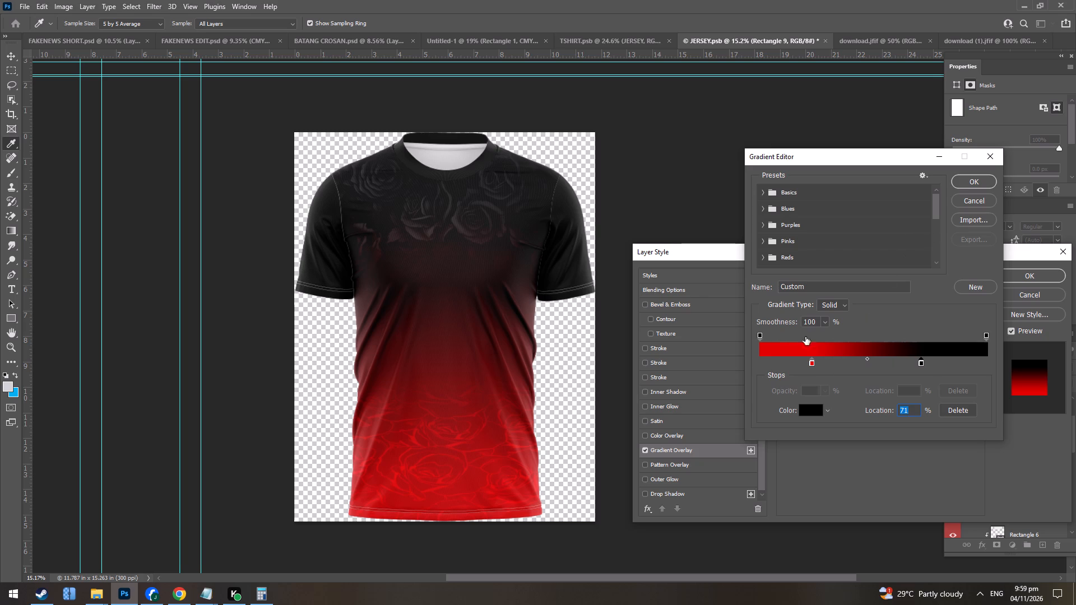
Change the gradient's red stop to the darker red #cf0707.
click(813, 364)
click(809, 411)
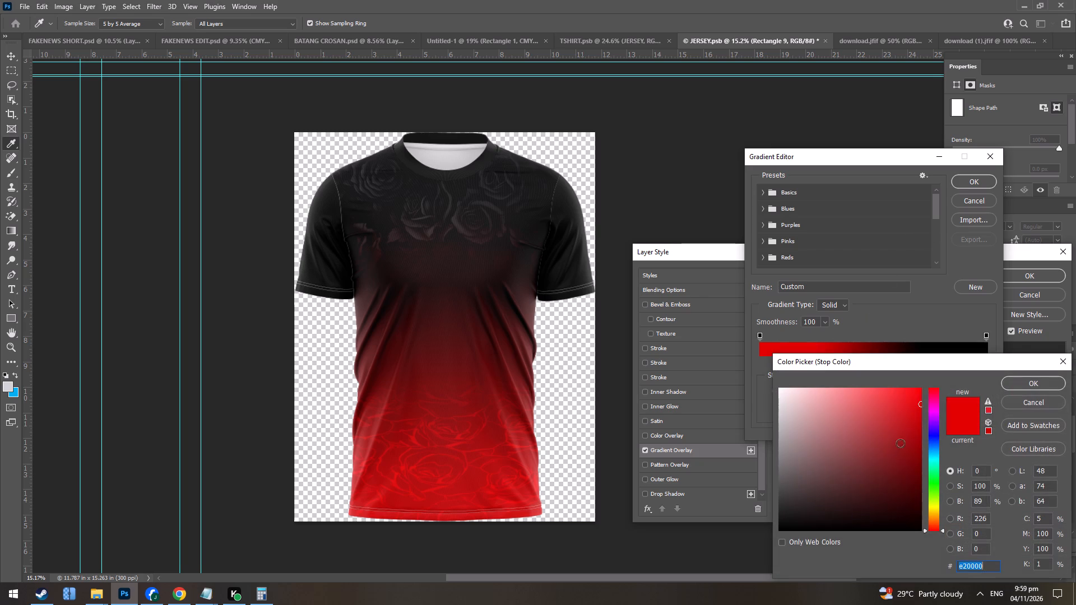
drag(915, 415, 907, 415)
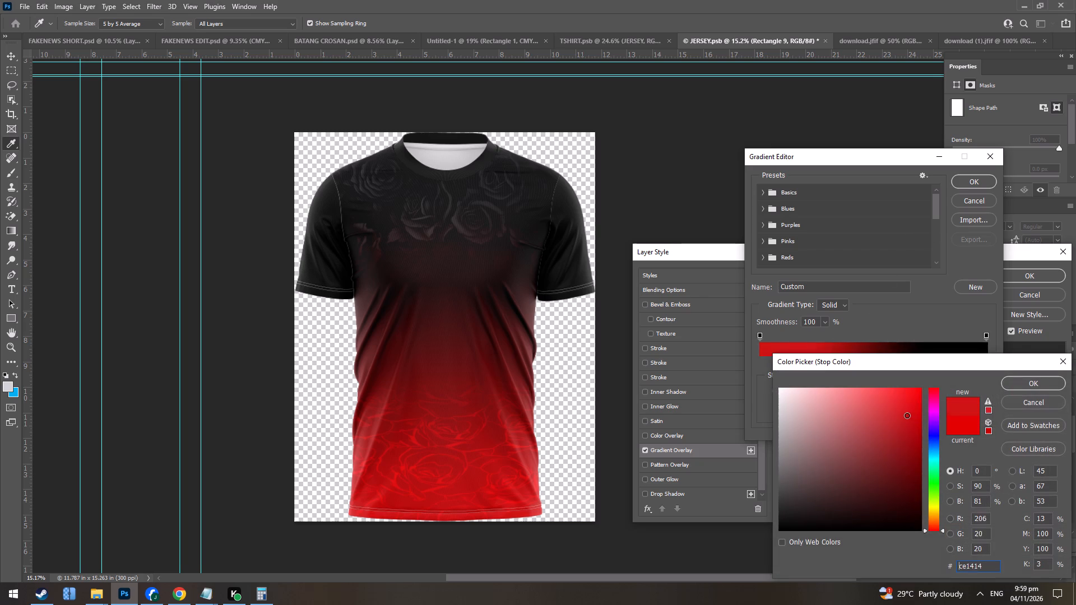
drag(907, 415, 915, 421)
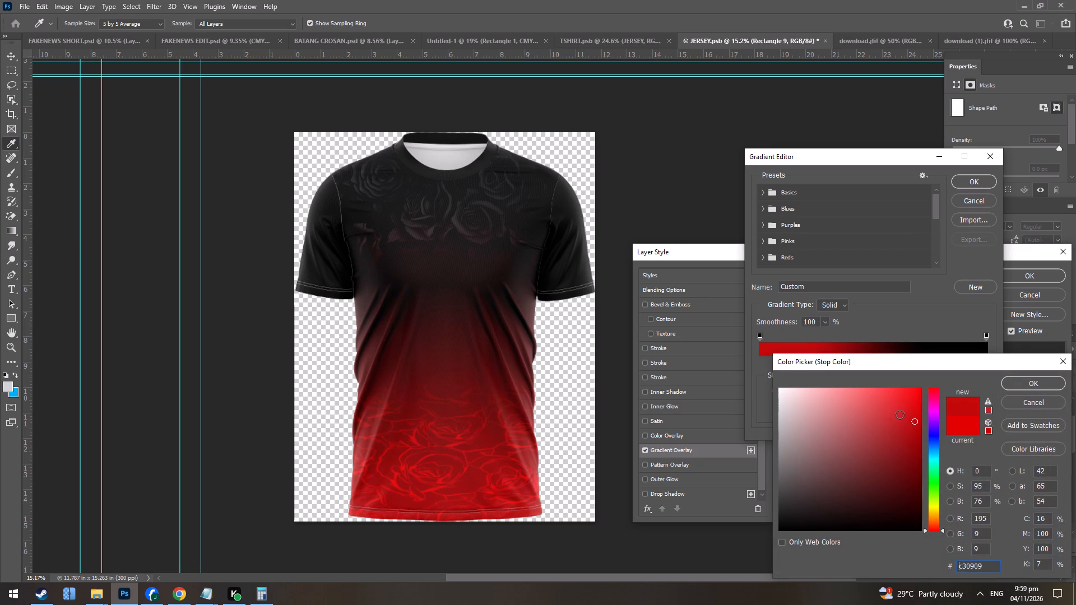
drag(911, 423, 915, 416)
drag(915, 416, 916, 415)
click(975, 180)
click(1040, 382)
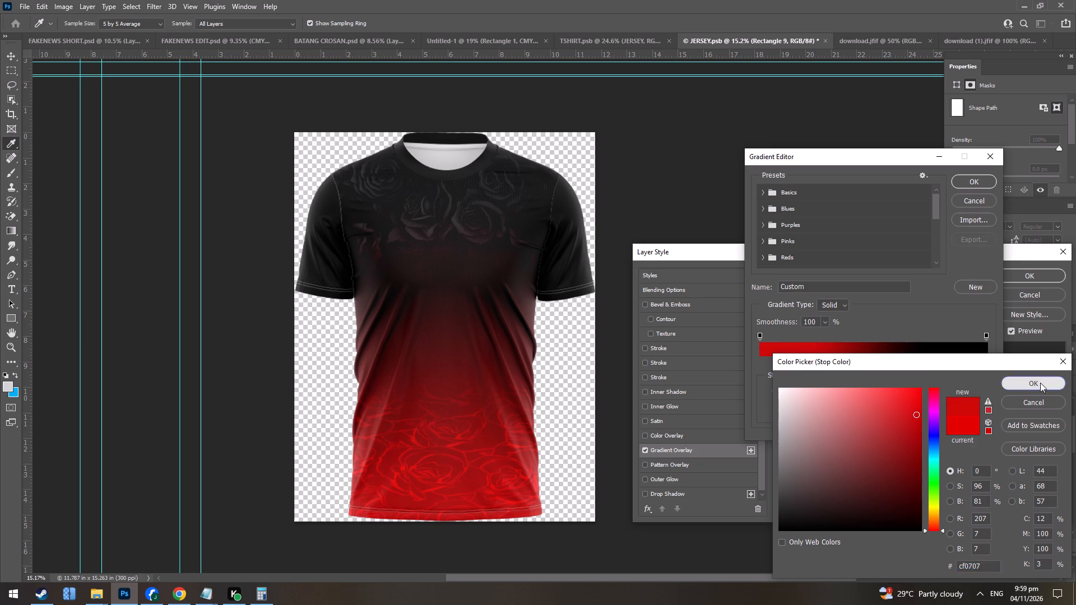
click(975, 180)
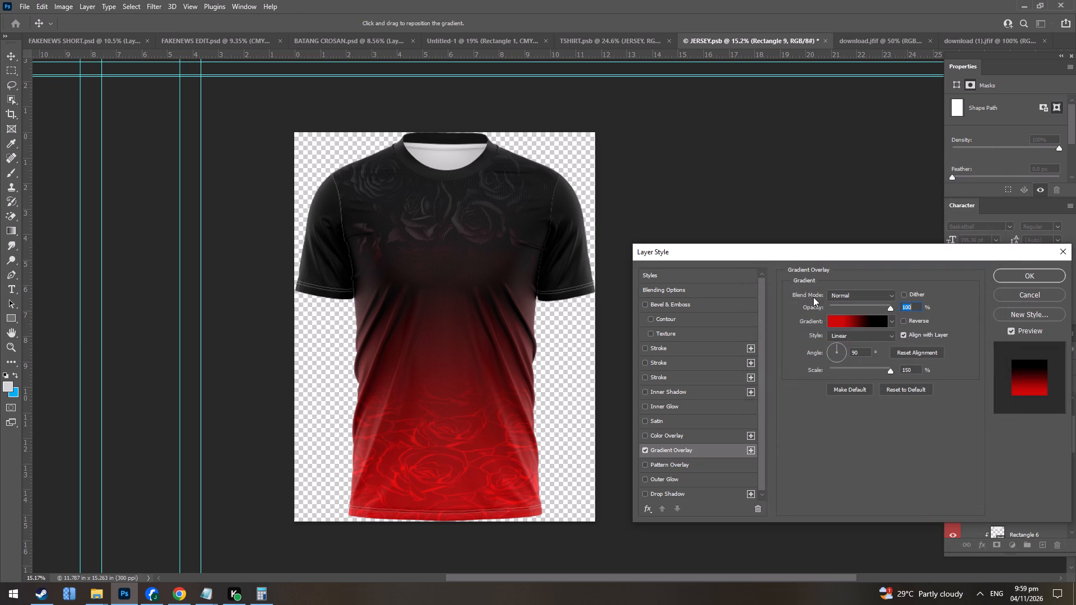
Try the gradient overlay at 94% opacity, raise the opacity back up and apply the layer style.
alt+scroll(493, 288, down, 6)
scroll(884, 303, up, 3)
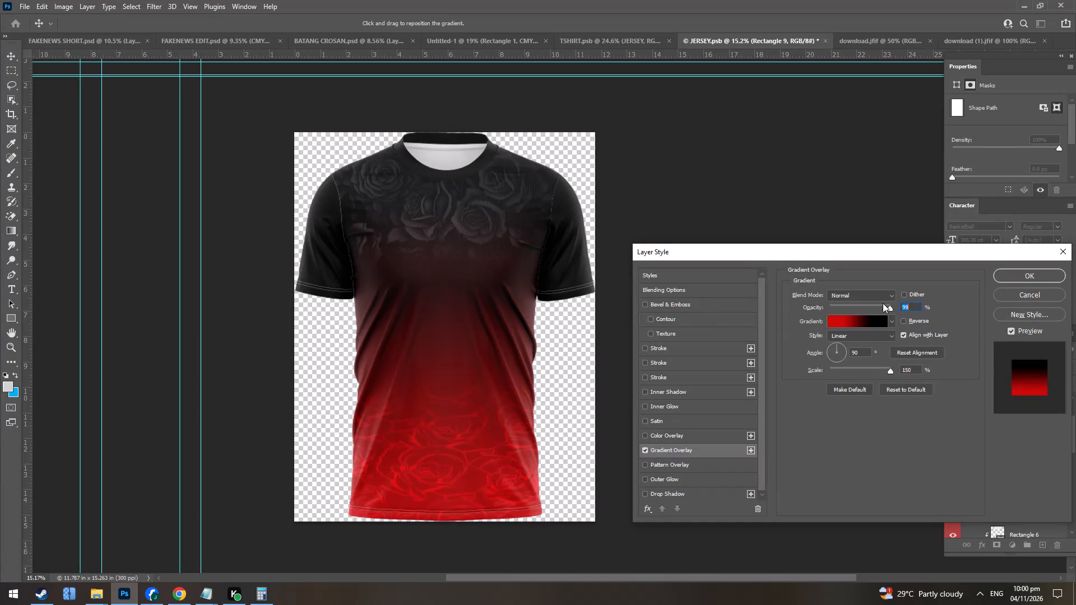
scroll(883, 303, up, 12)
click(1033, 276)
Open the Gradient Overlay settings of the Rectangle 9 layer.
scroll(382, 250, up, 7)
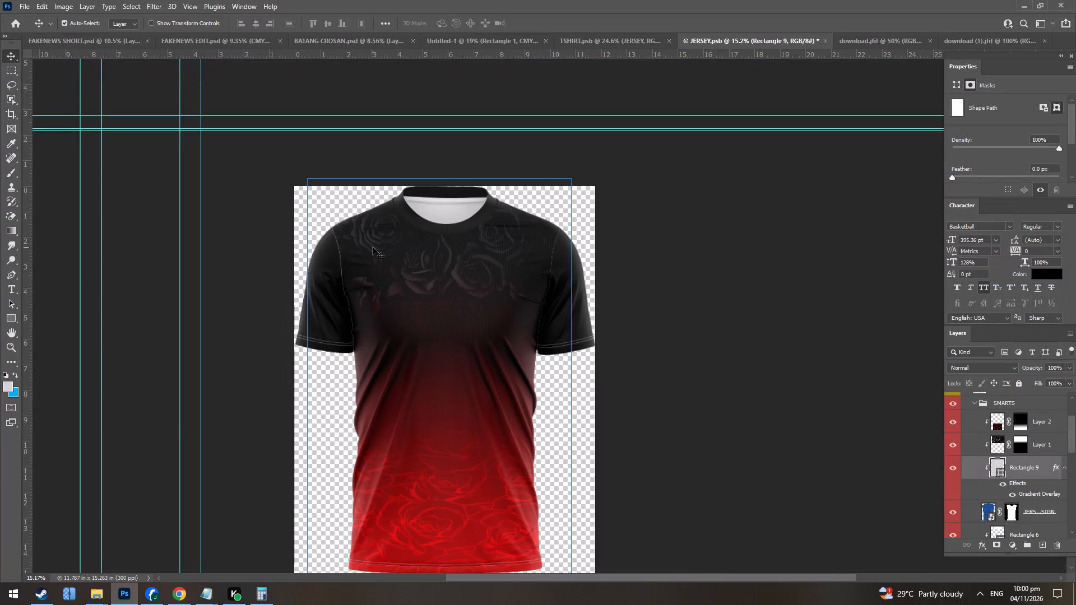
scroll(373, 247, up, 4)
alt+scroll(432, 310, up, 5)
alt+scroll(457, 310, down, 13)
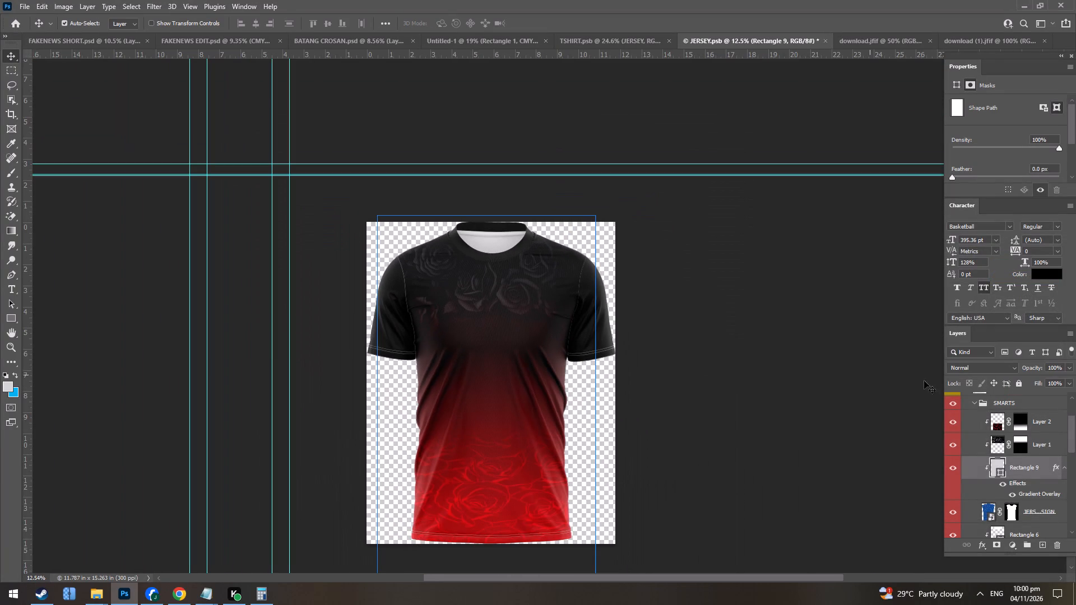
double_click(1034, 495)
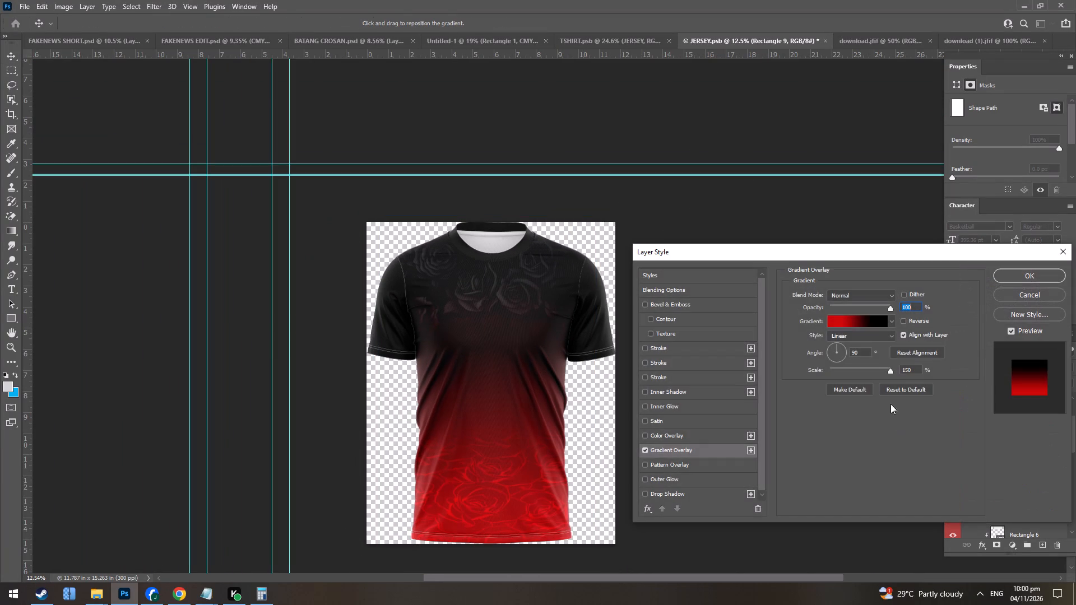
Slightly reduce the scale of Rectangle 9's gradient overlay and apply the layer style.
drag(891, 372, 876, 374)
click(1002, 274)
Move the Layer 1 rose pattern slightly down the chest, to a Y position of about 1081.5 px.
alt+scroll(384, 285, up, 4)
click(1034, 438)
key(ctrl+t)
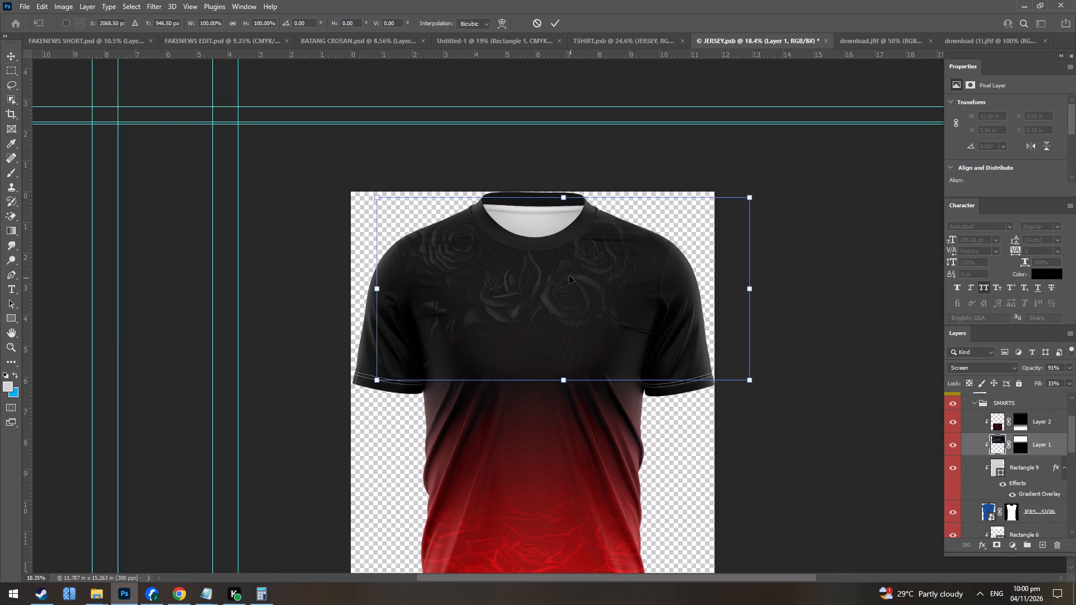
shift+drag(567, 273, 570, 287)
key(Return)
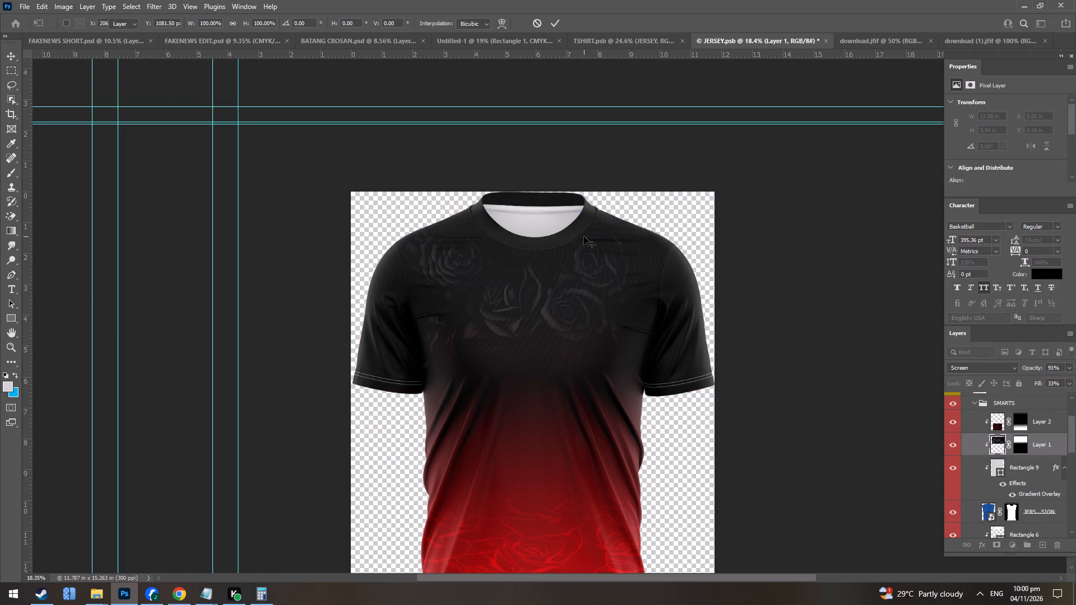
Examine the repositioned rose pattern and the black-to-red gradient up close and across the whole jersey.
alt+scroll(581, 246, down, 4)
scroll(592, 261, up, 20)
scroll(592, 261, up, 4)
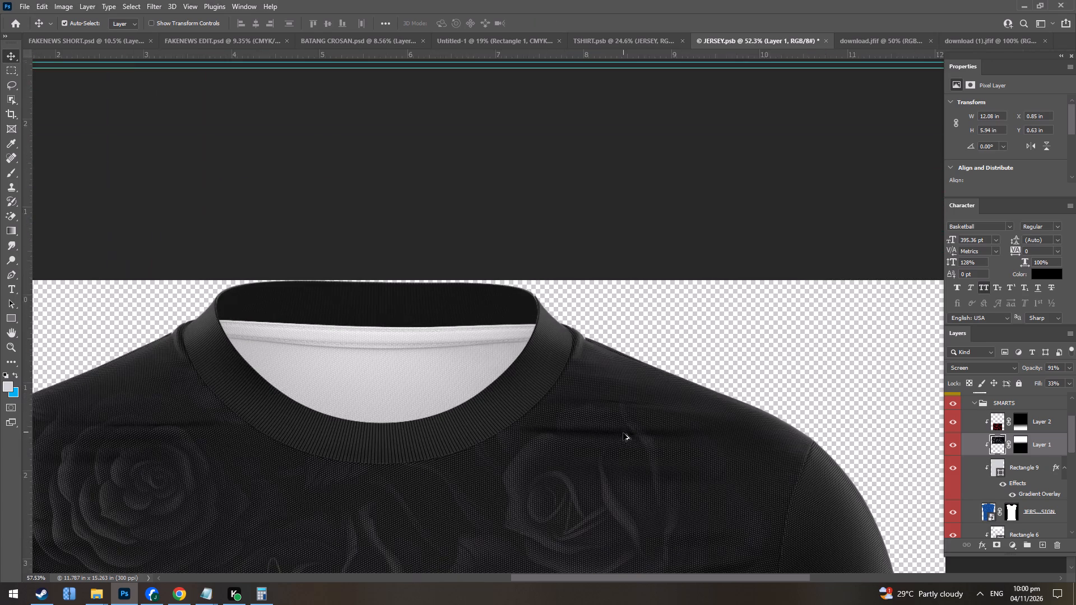
alt+scroll(627, 439, down, 20)
alt+scroll(627, 439, down, 16)
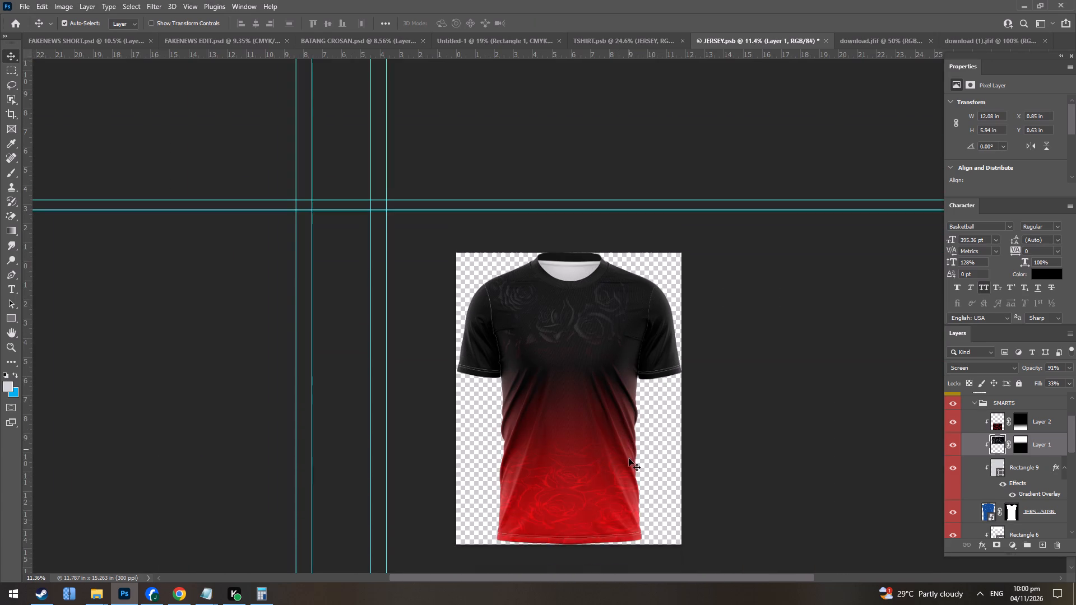
alt+scroll(629, 458, down, 1)
alt+scroll(651, 443, up, 4)
scroll(653, 441, up, 1)
scroll(640, 290, up, 2)
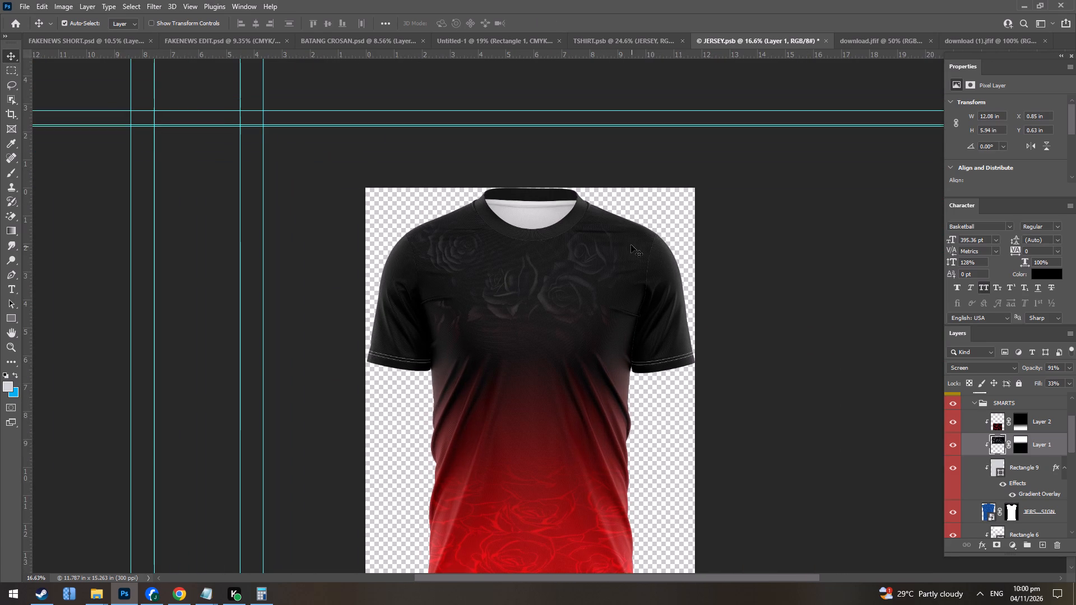
scroll(631, 245, up, 4)
Switch to the reference jersey image on Facebook and snip the Mabubuting Tao Pickle Ball logo from the shirt's back.
key(alt+Tab)
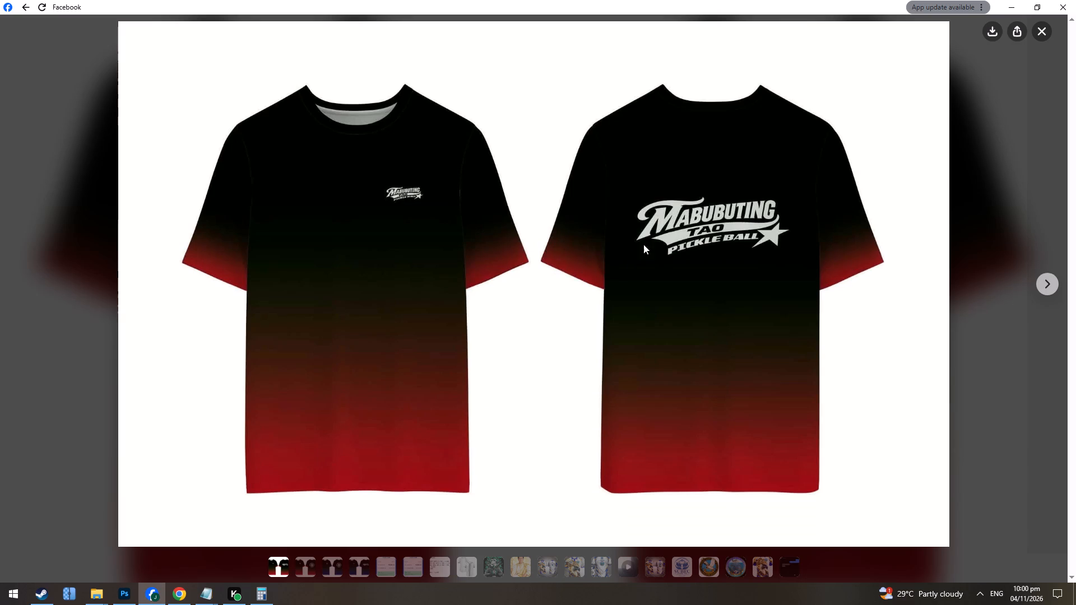
key(shift+super+s)
drag(629, 172, 794, 271)
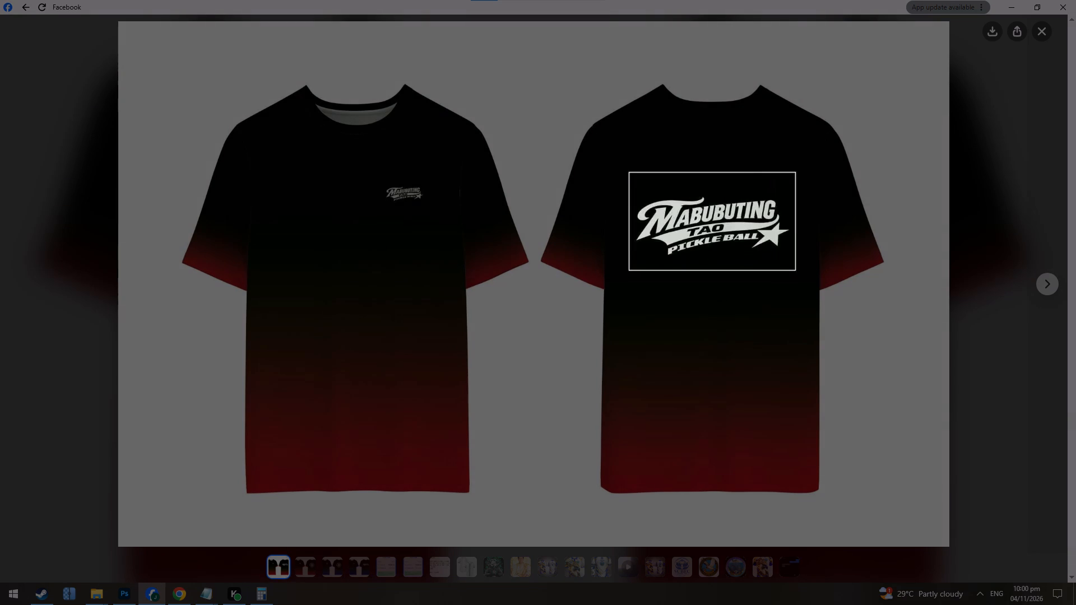
drag(794, 271, 797, 263)
right_click(734, 206)
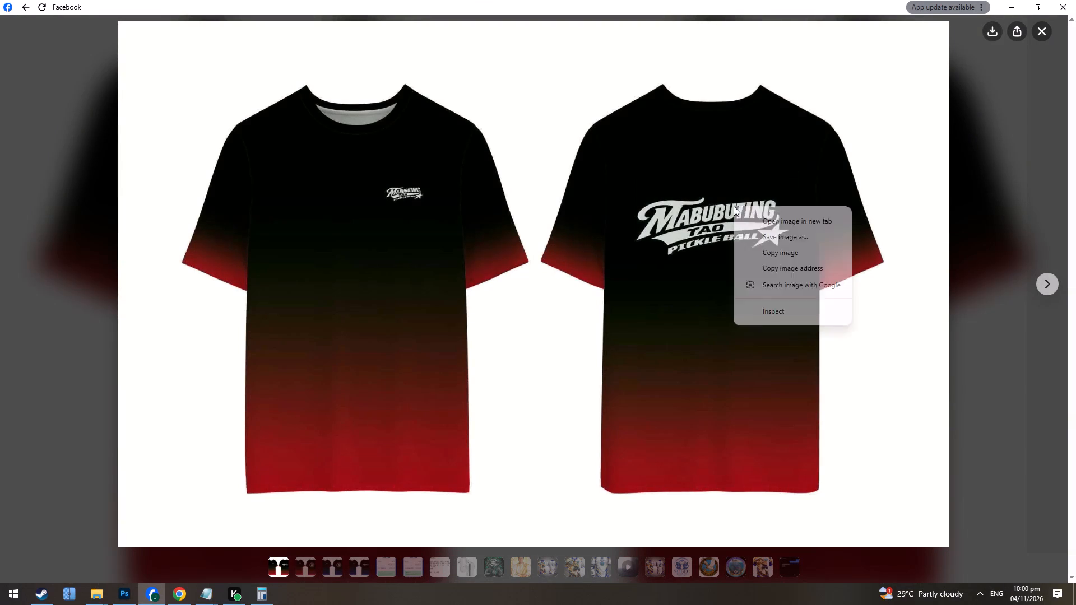
Return to Photoshop, paste the snipped logo, enlarge it to about 2.79 in wide and place it on the wearer's left chest.
click(151, 593)
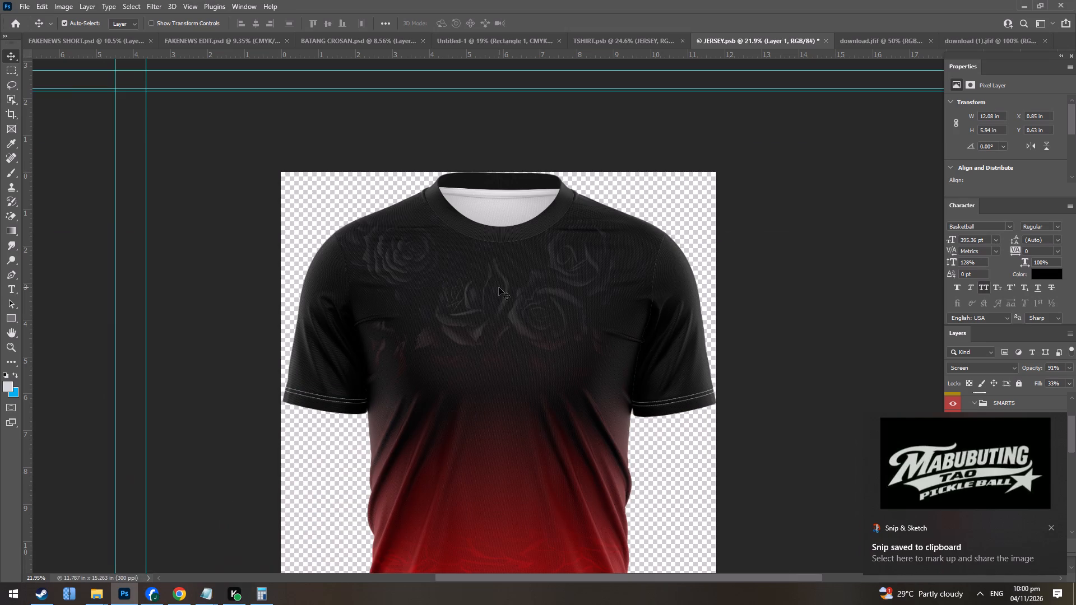
key(ctrl+v)
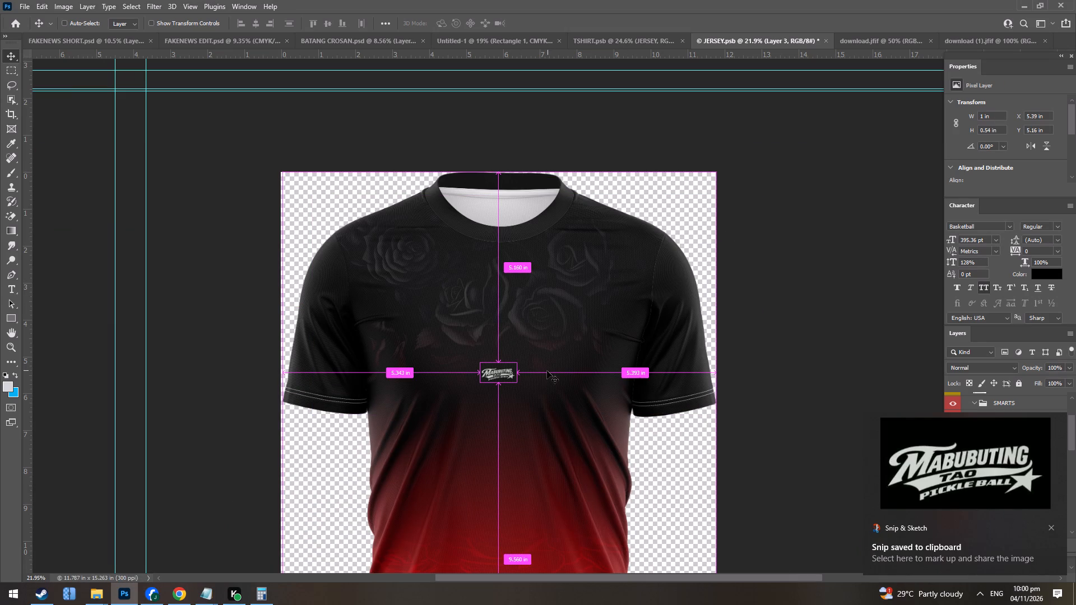
key(ctrl+t)
shift+drag(520, 361, 523, 360)
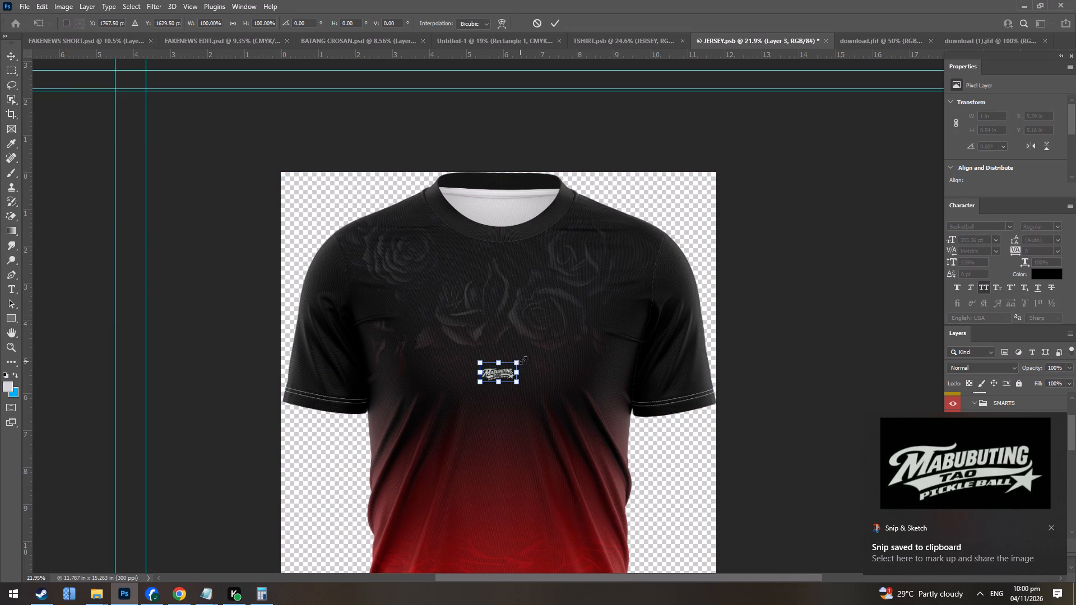
shift+drag(523, 360, 590, 334)
drag(536, 354, 577, 323)
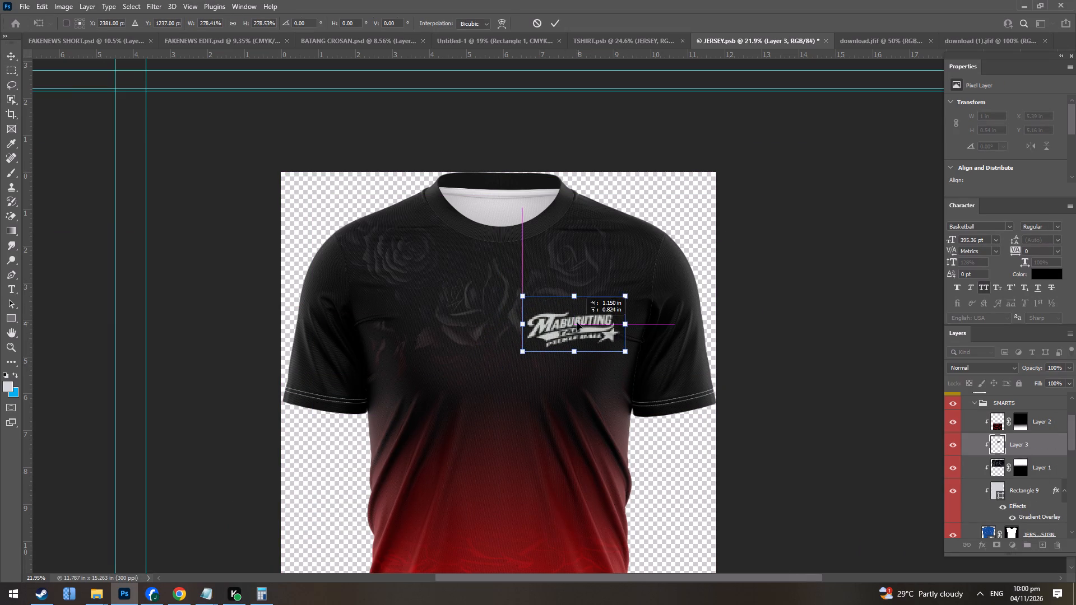
drag(577, 323, 569, 320)
key(Return)
Erase the black background around the pasted logo on Layer 3 with the Magic Eraser.
alt+scroll(568, 319, up, 5)
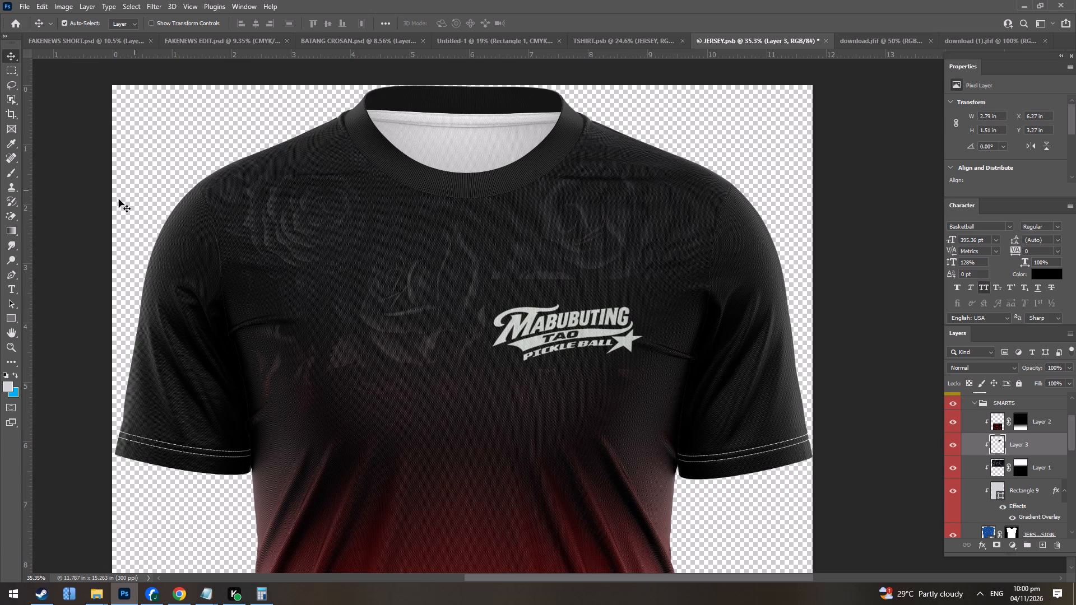
click(7, 220)
click(610, 295)
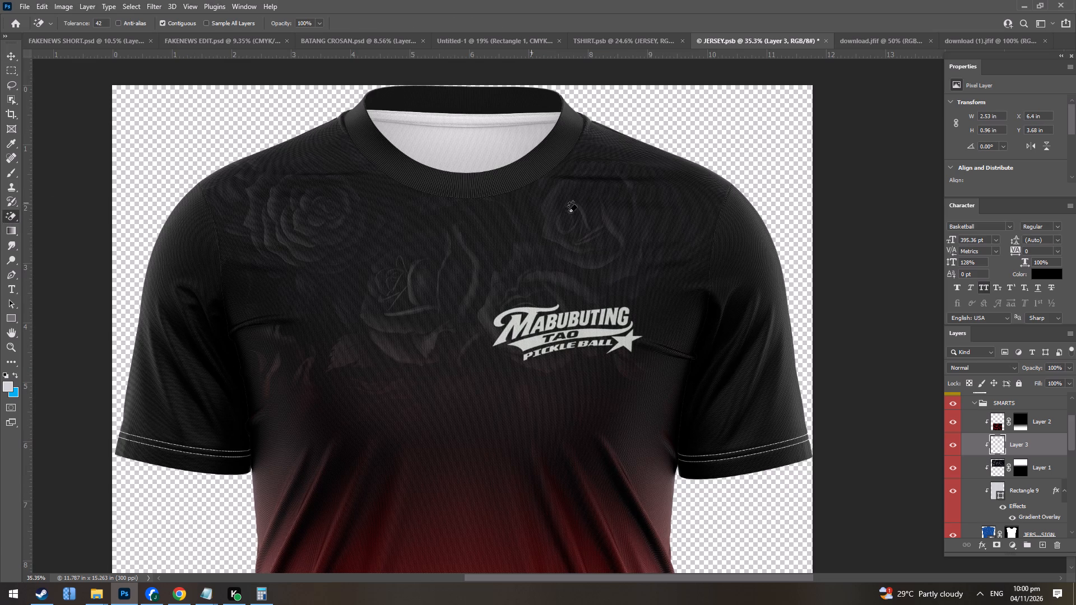
Enable a Stroke effect in the layer style of the logo's Layer 3.
alt+scroll(605, 271, up, 4)
double_click(1052, 454)
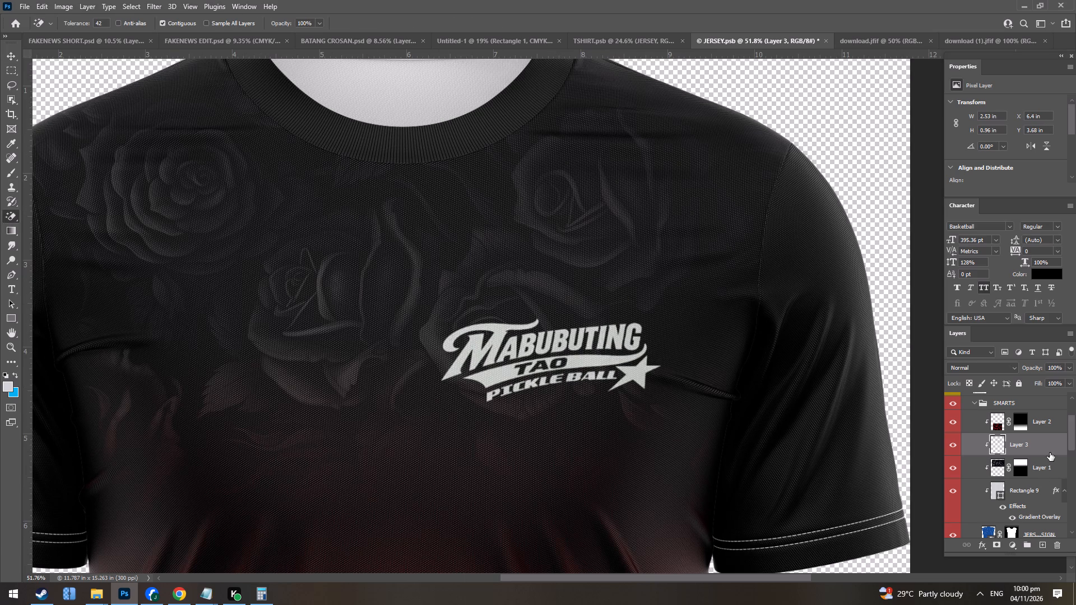
click(678, 346)
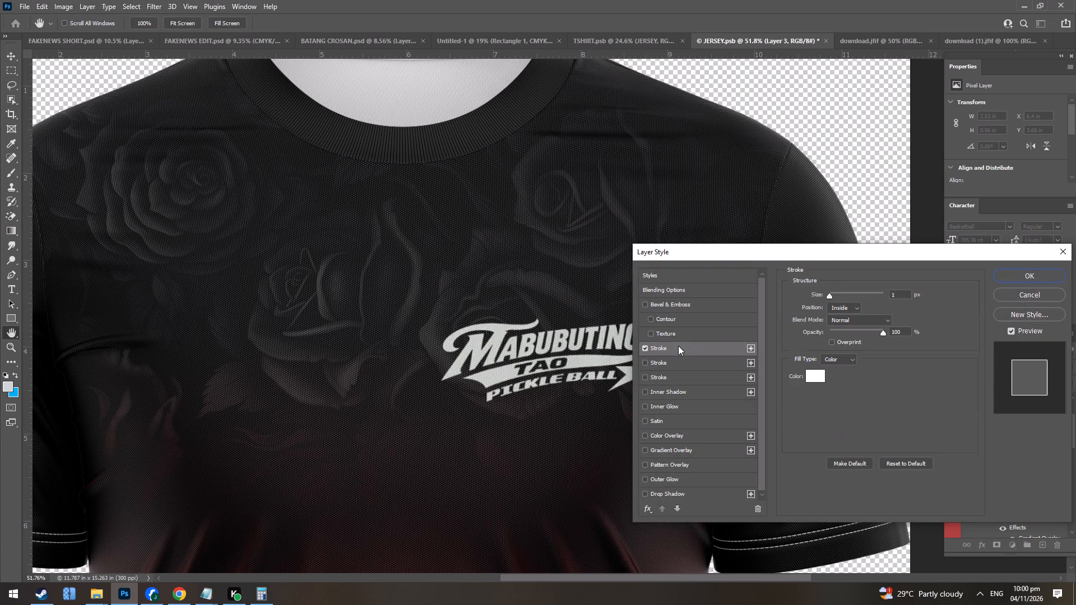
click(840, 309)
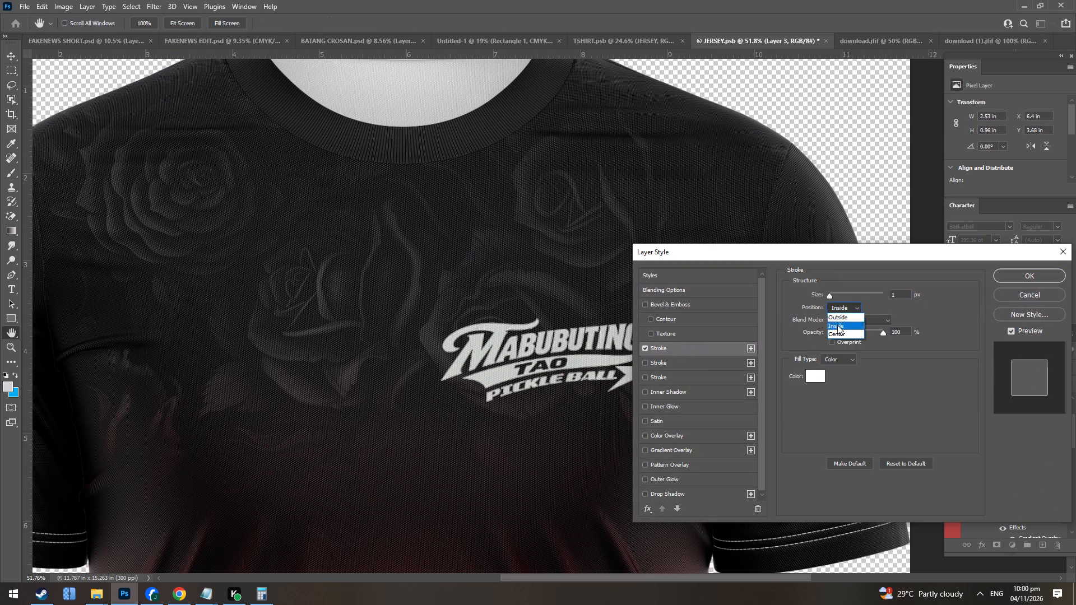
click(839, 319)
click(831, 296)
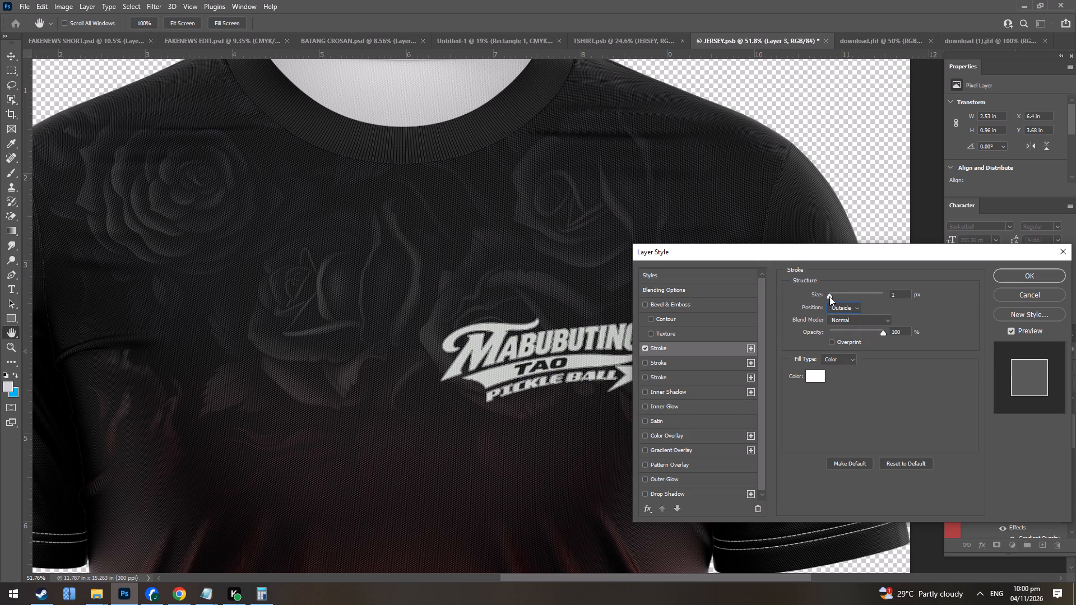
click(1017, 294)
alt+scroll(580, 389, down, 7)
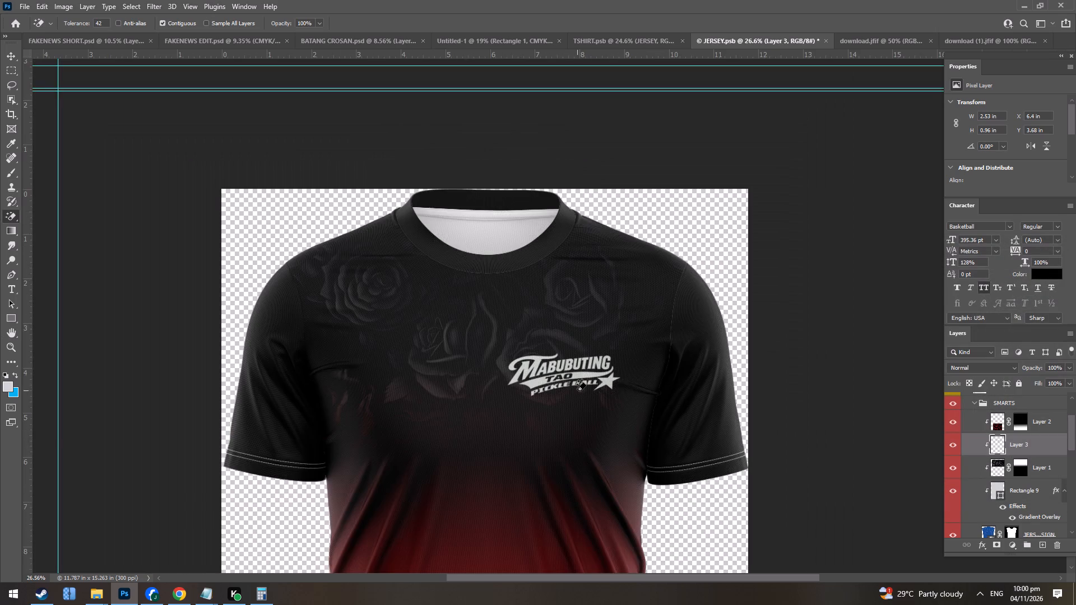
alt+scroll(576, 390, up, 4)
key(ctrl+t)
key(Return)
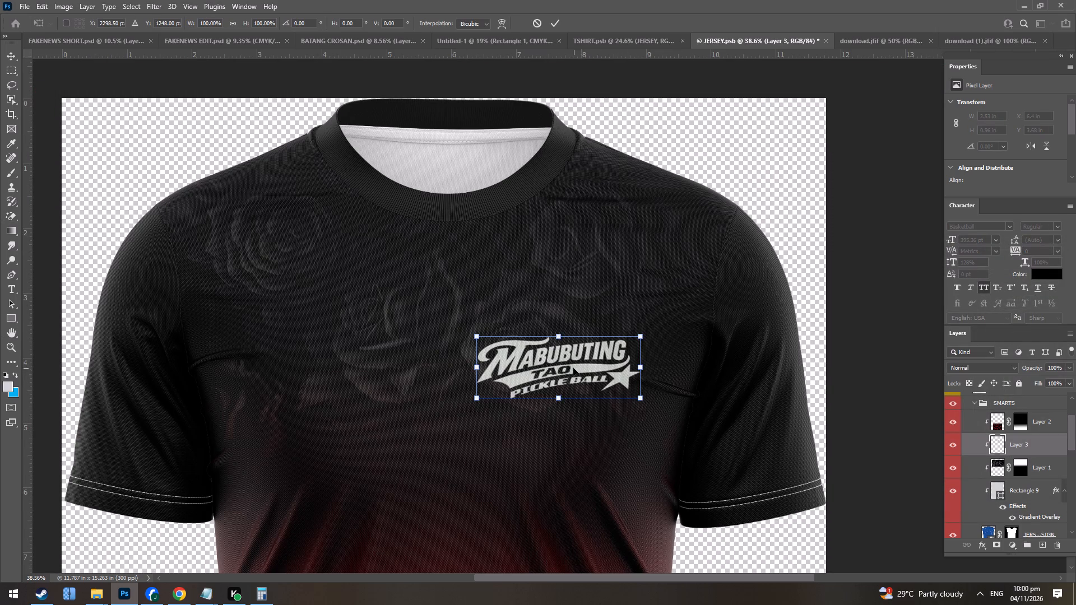
Add a black (outside position) 29 px stroke to the Mabubuting Tao Pickle Ball logo on Layer 3.
triple_click(1046, 444)
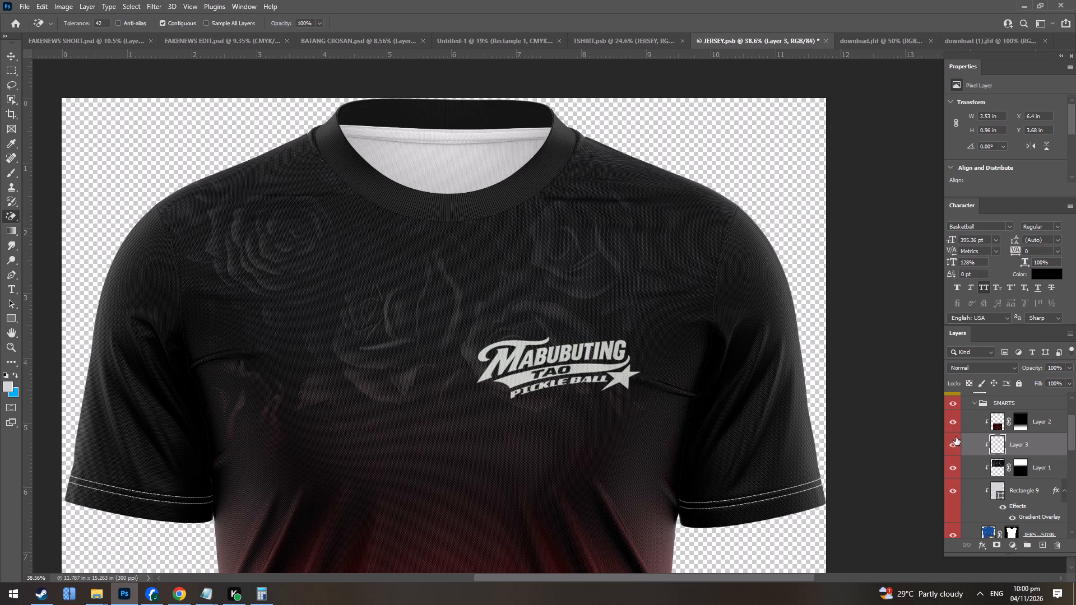
click(678, 348)
click(816, 381)
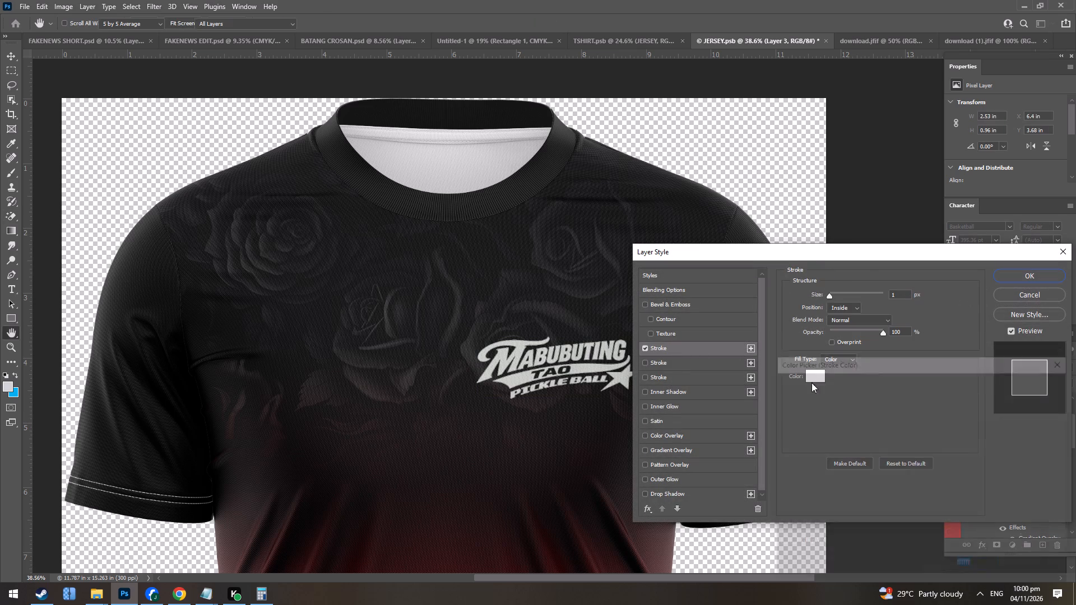
drag(809, 463, 721, 576)
click(1026, 383)
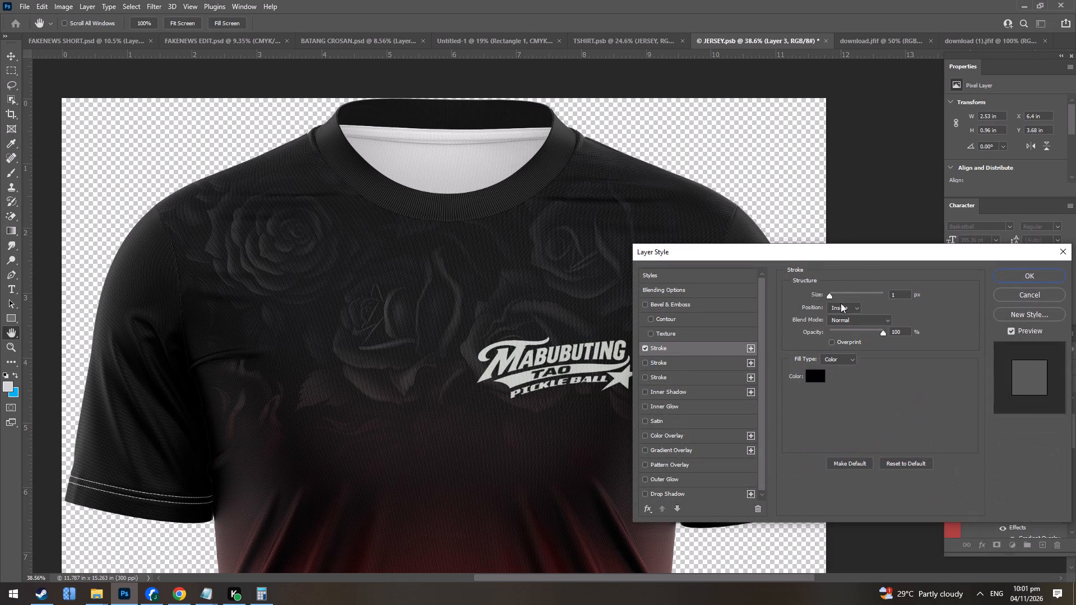
click(840, 299)
click(840, 305)
click(840, 315)
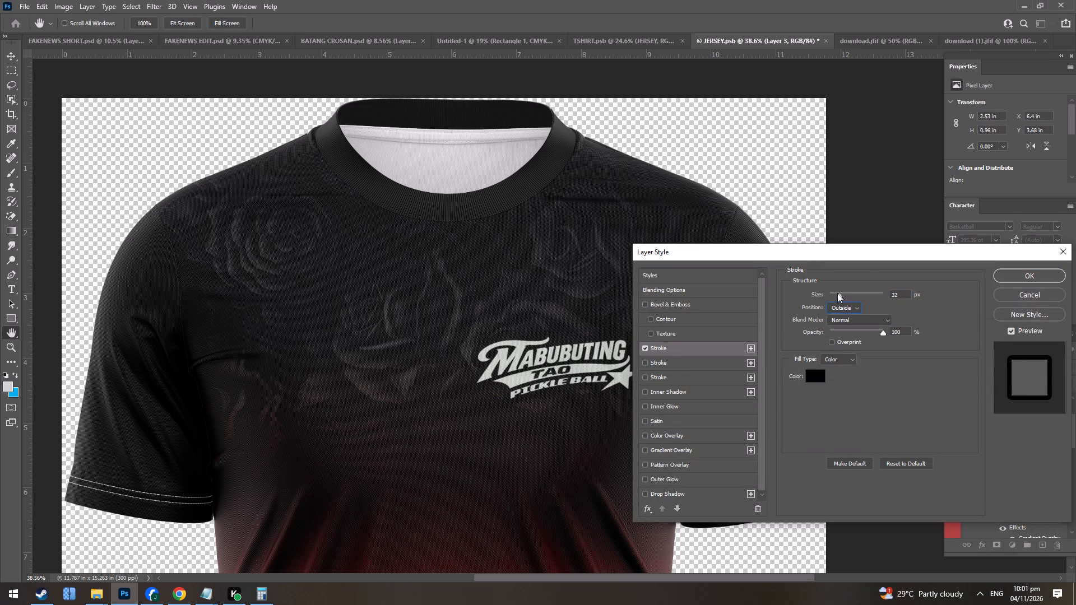
click(837, 293)
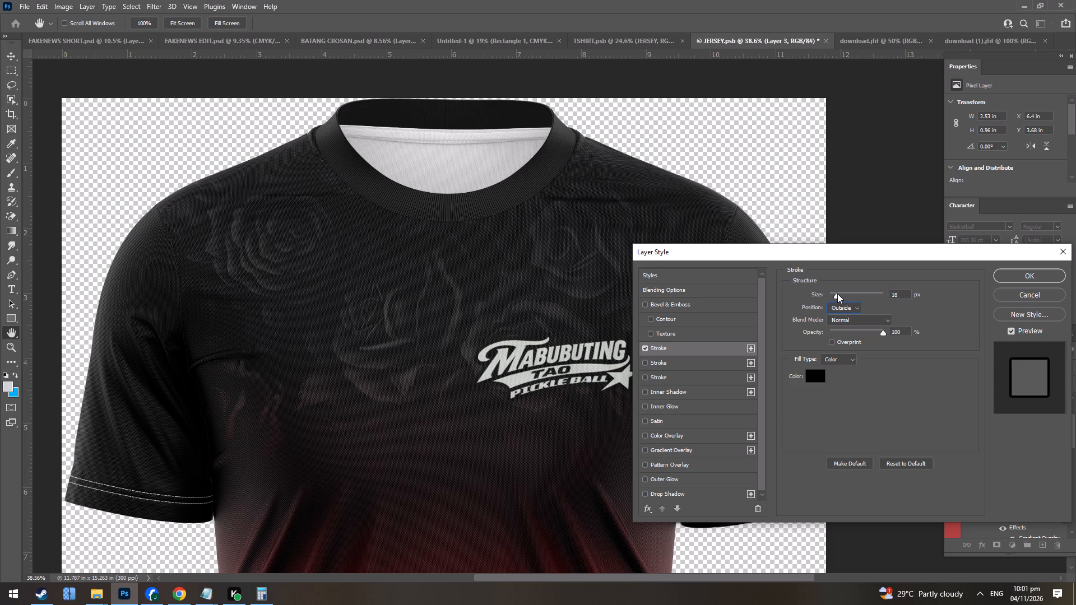
click(1014, 272)
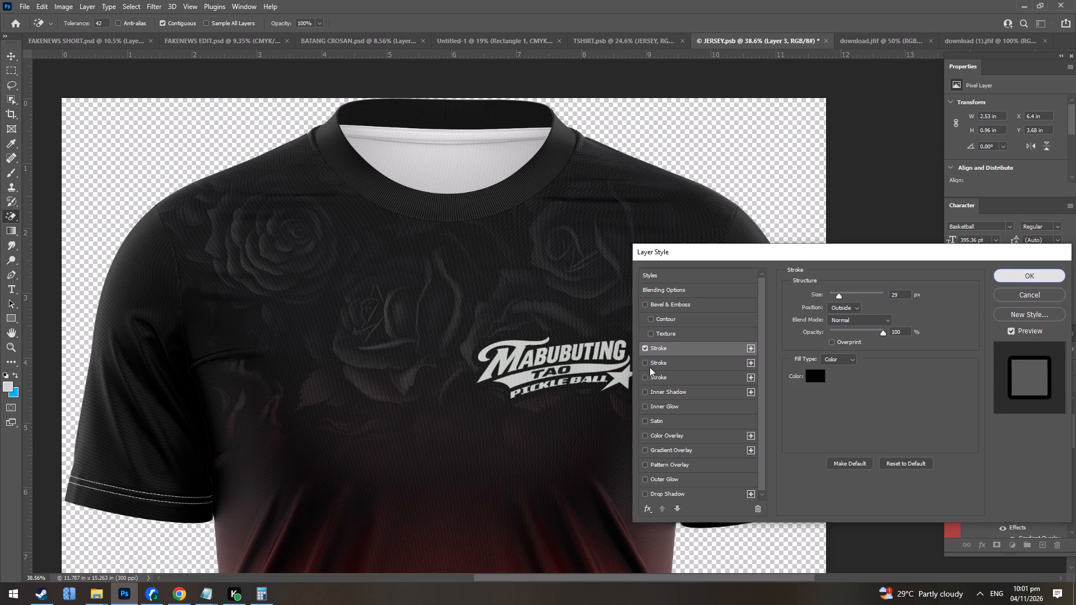
Reposition the chest logo slightly inward and lower, to about X 6.25 in and Y 3.96 in.
alt+scroll(609, 399, down, 19)
scroll(621, 383, down, 3)
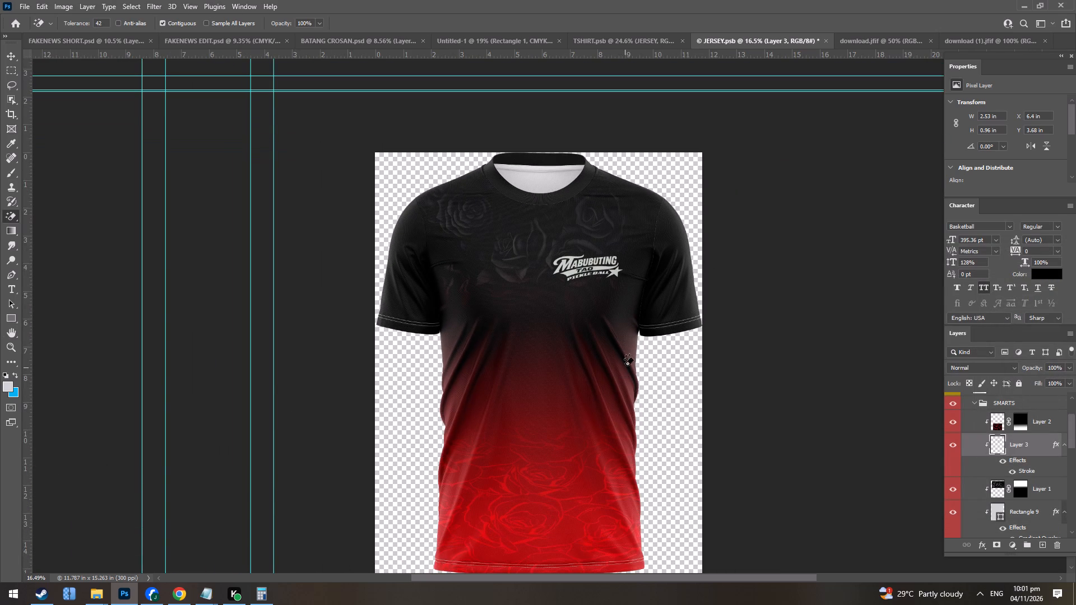
scroll(617, 306, up, 5)
key(v)
key(ctrl+t)
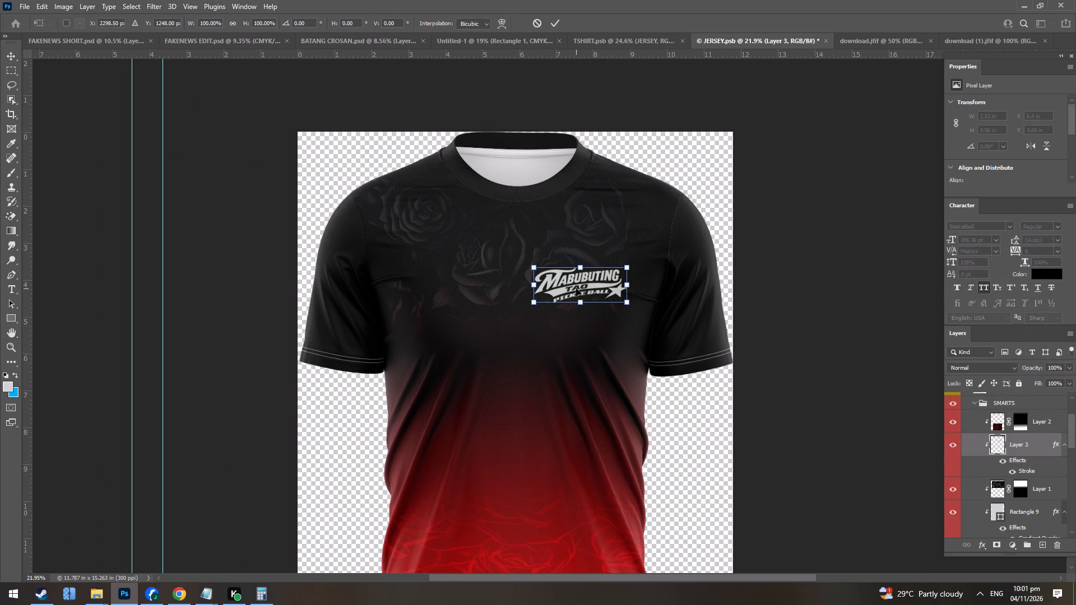
click(576, 286)
key(Return)
alt+scroll(554, 273, down, 3)
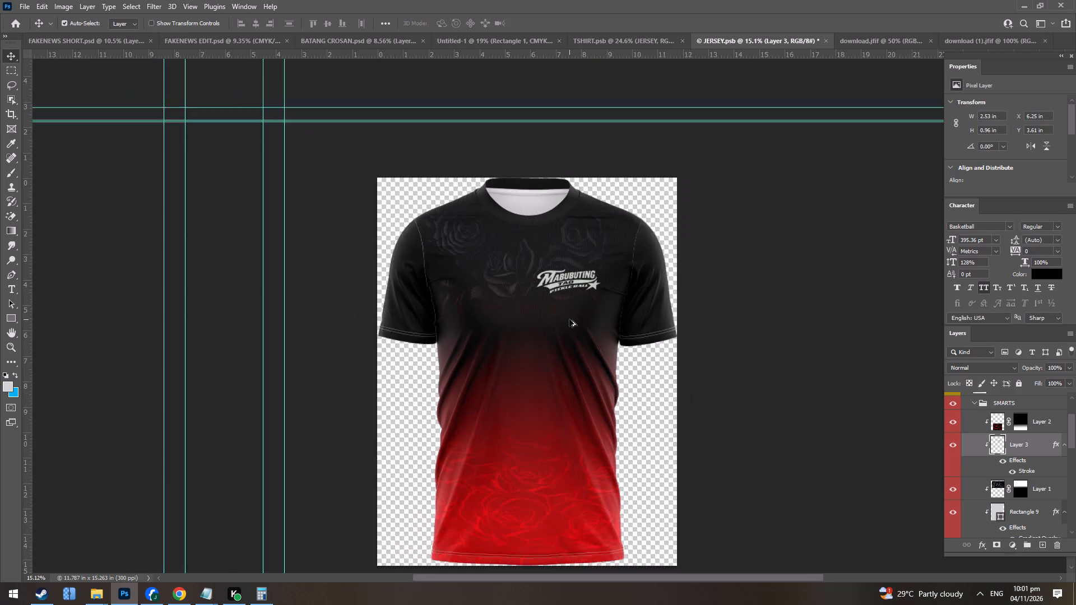
alt+scroll(569, 319, down, 6)
alt+scroll(532, 264, up, 9)
key(ctrl+t)
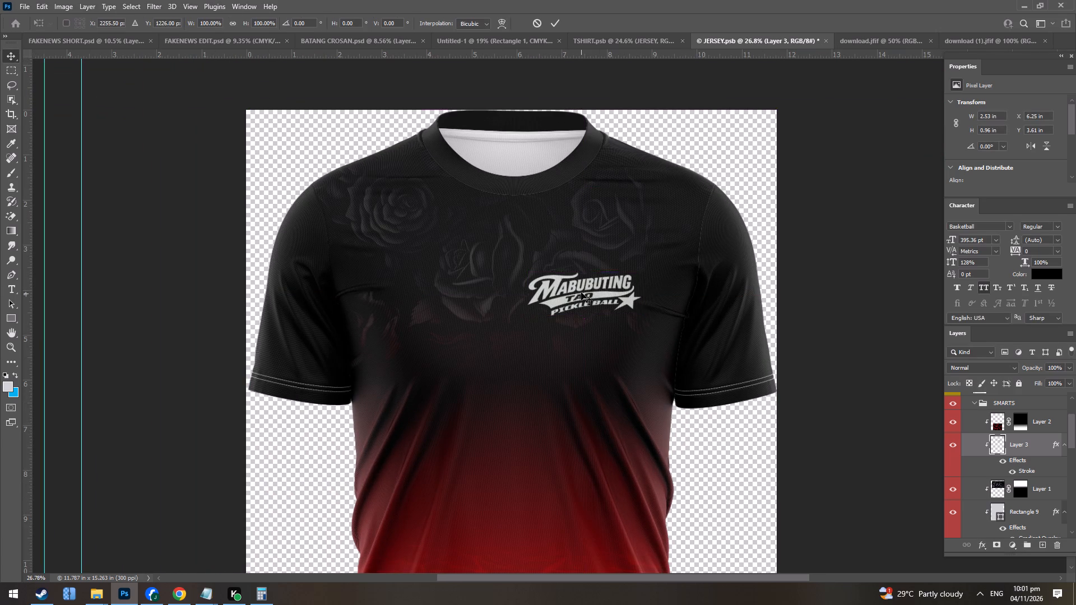
drag(581, 292, 579, 308)
key(Return)
Examine the logo placement, gradient and rose patterns across the jersey at different magnifications.
alt+scroll(572, 308, down, 9)
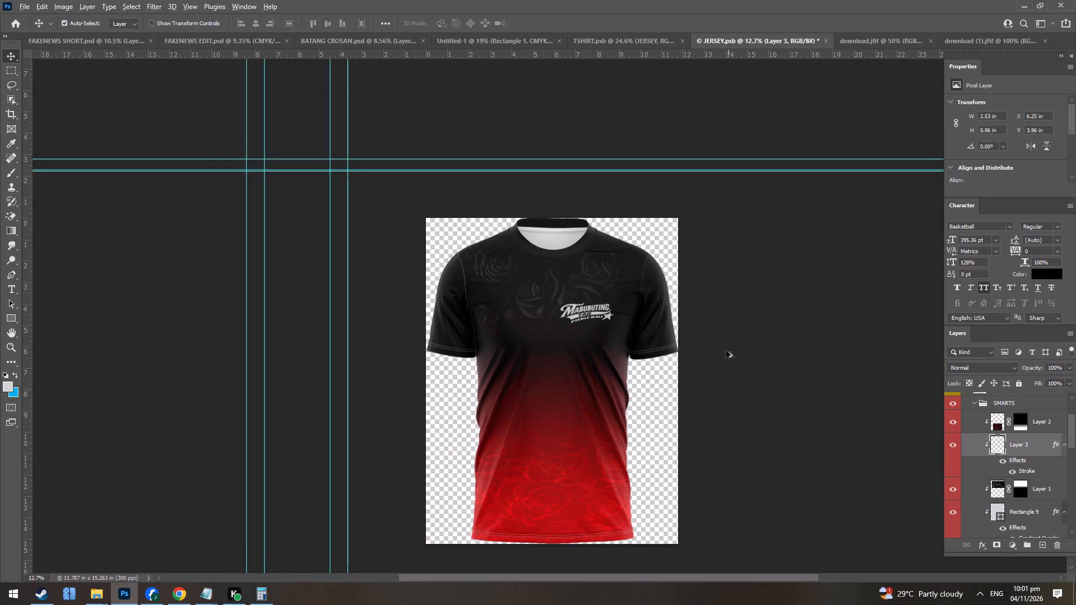
alt+scroll(726, 351, up, 3)
scroll(706, 365, down, 4)
alt+scroll(593, 429, up, 2)
alt+scroll(589, 432, down, 4)
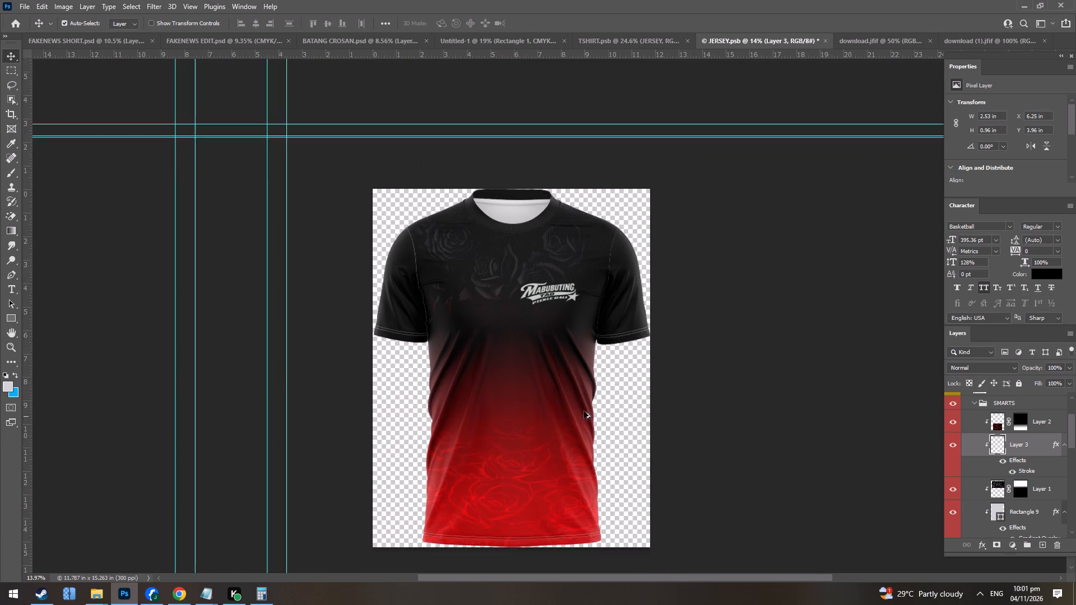
scroll(528, 292, up, 7)
alt+scroll(511, 313, up, 3)
alt+scroll(511, 314, down, 7)
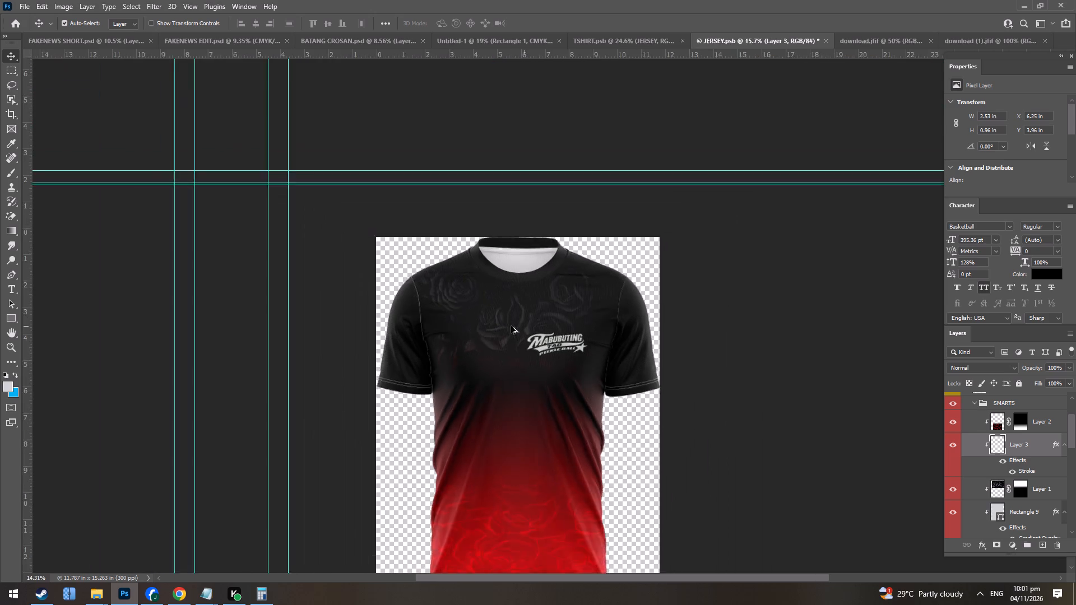
alt+scroll(511, 326, down, 6)
scroll(546, 299, up, 10)
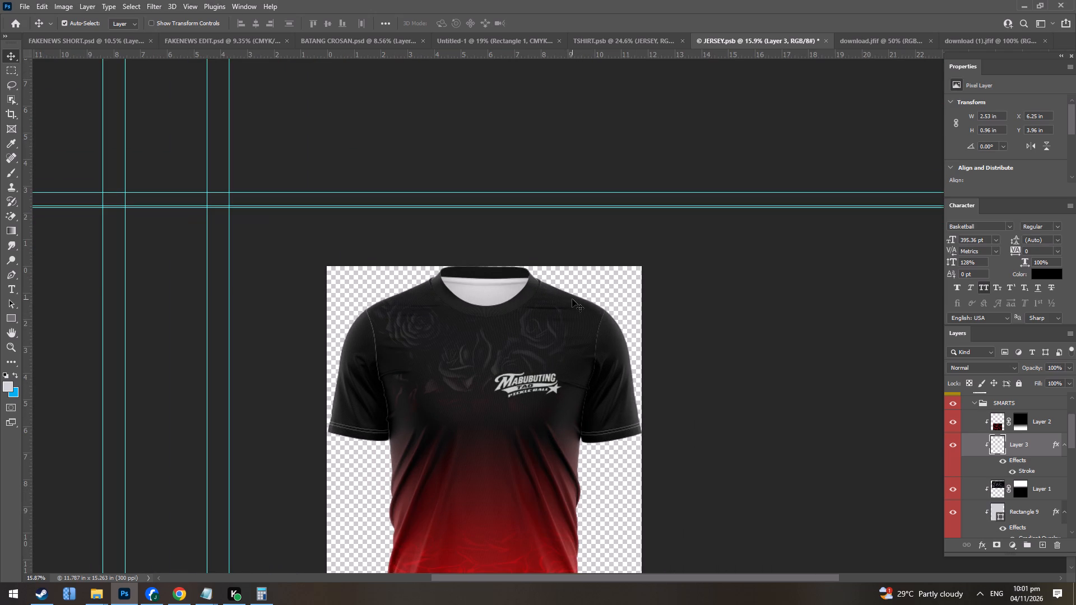
Duplicate the Layer 1 rose pattern and place the copy directly above Rectangle 7 copy in the layer stack.
click(1038, 484)
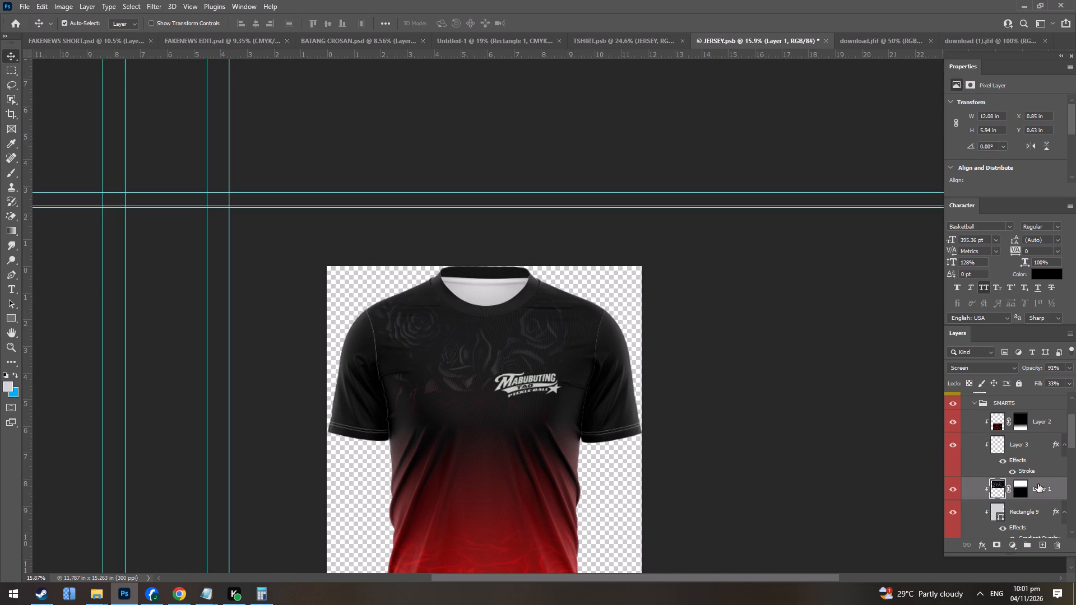
alt+drag(1051, 497, 1048, 542)
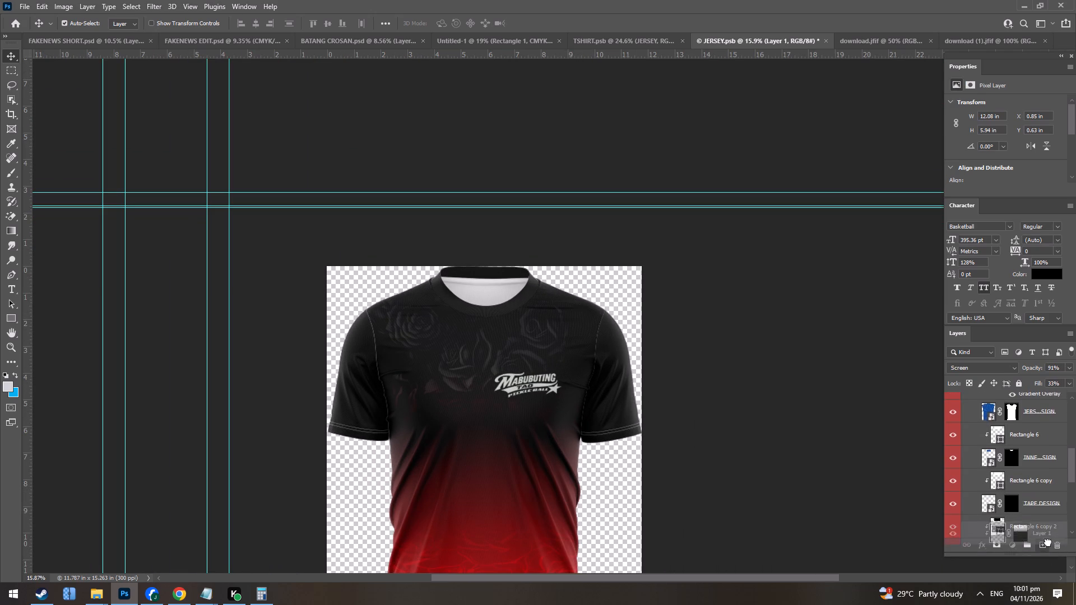
alt+drag(1048, 542, 1021, 604)
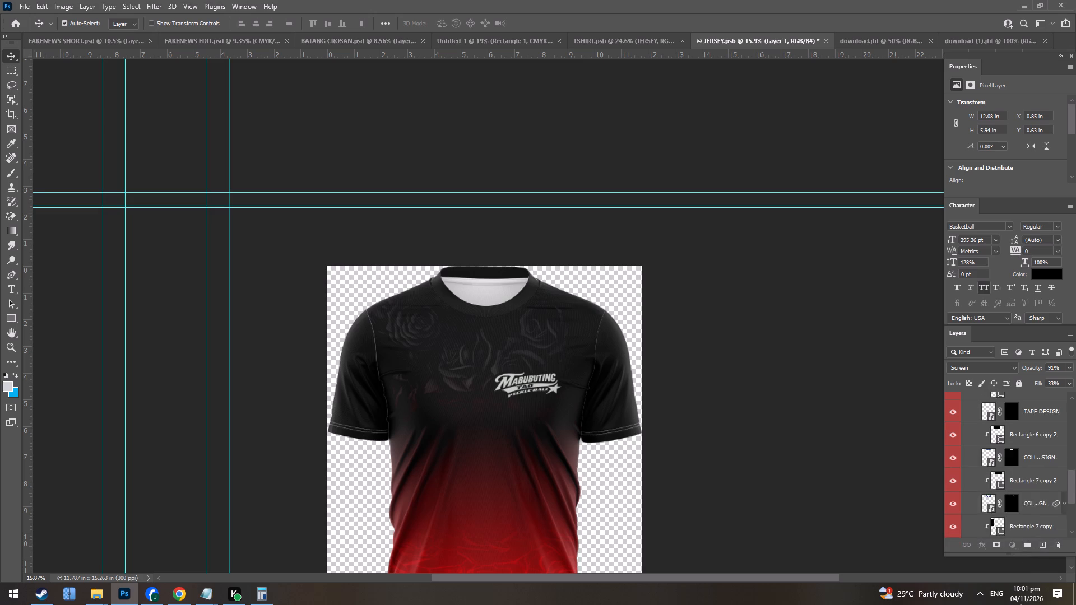
alt+drag(1021, 604, 1022, 443)
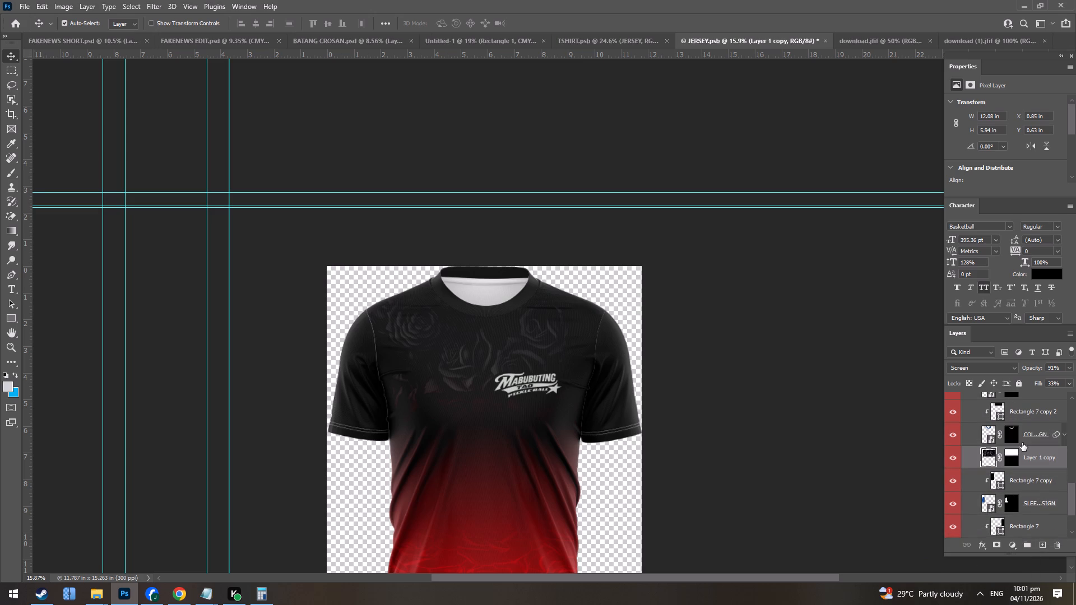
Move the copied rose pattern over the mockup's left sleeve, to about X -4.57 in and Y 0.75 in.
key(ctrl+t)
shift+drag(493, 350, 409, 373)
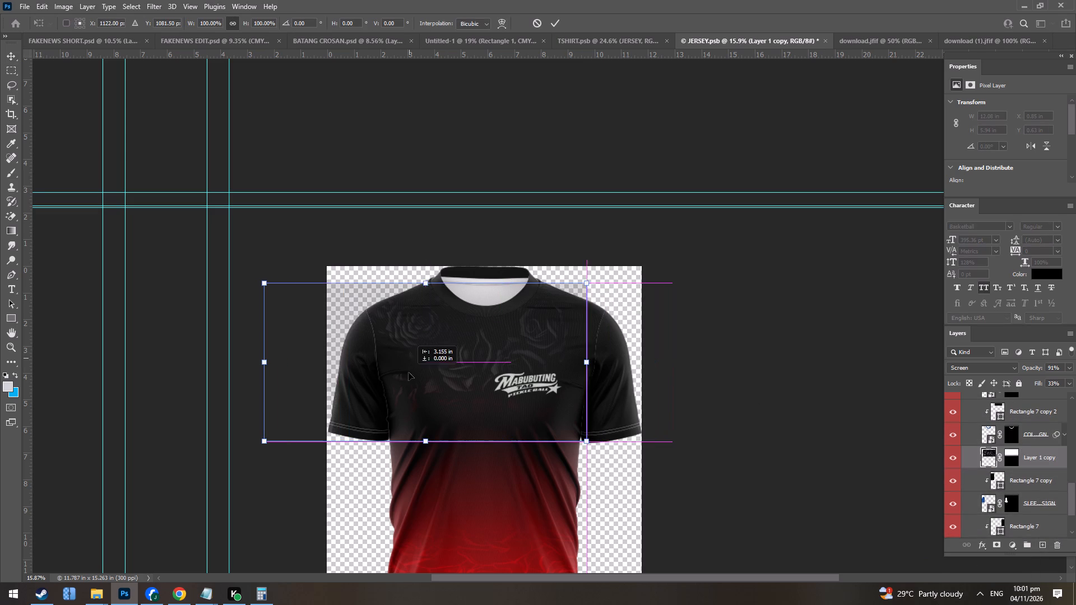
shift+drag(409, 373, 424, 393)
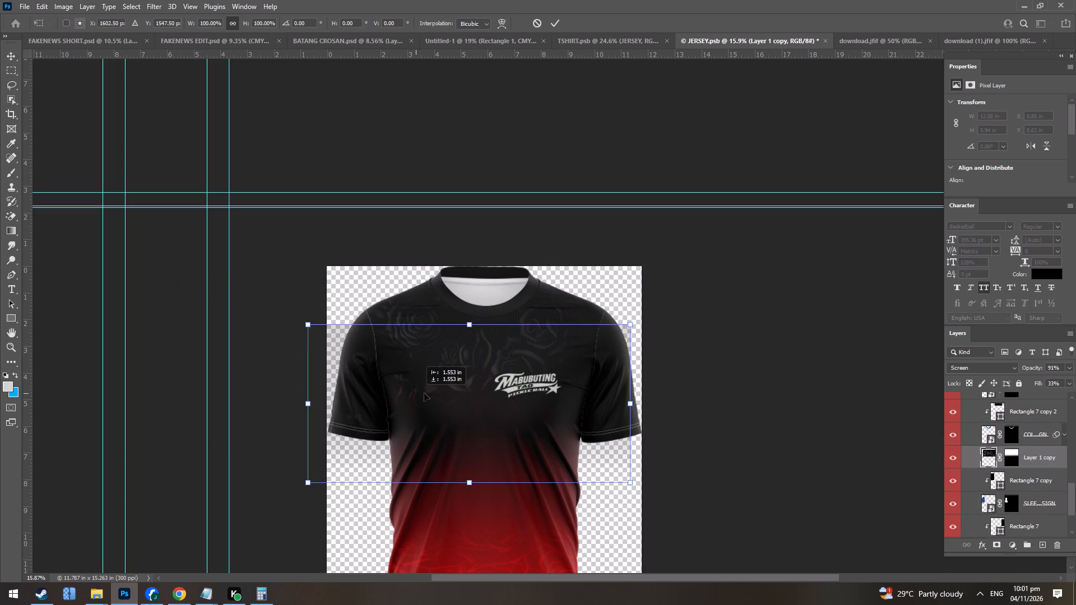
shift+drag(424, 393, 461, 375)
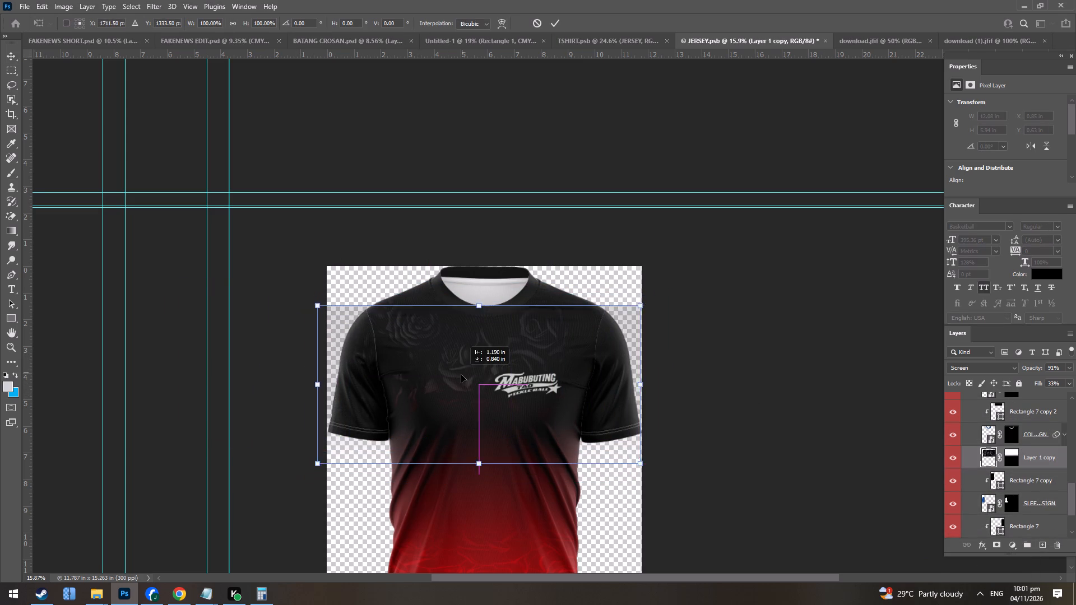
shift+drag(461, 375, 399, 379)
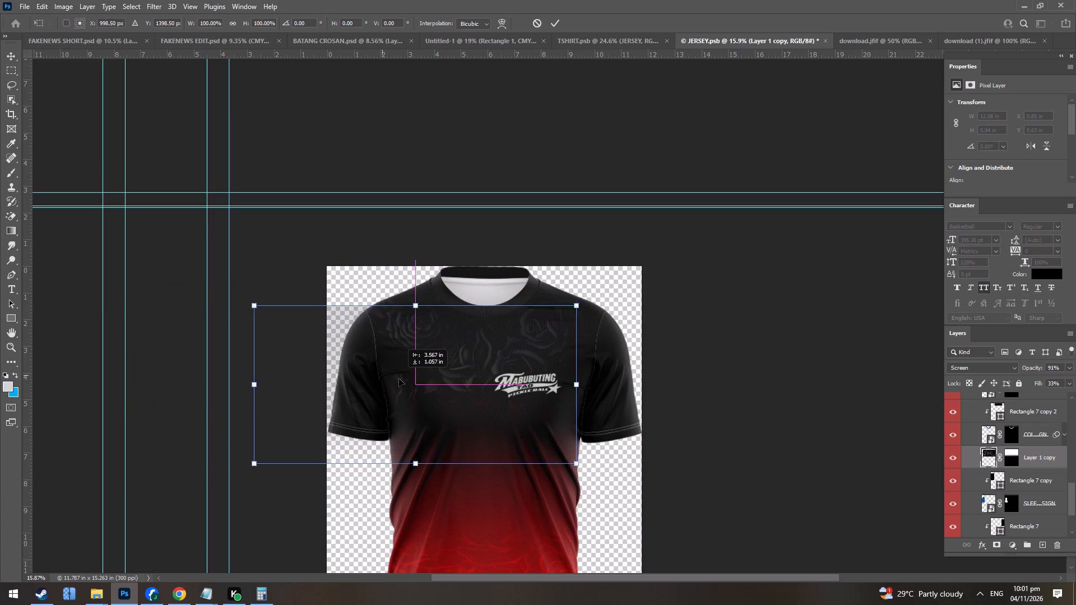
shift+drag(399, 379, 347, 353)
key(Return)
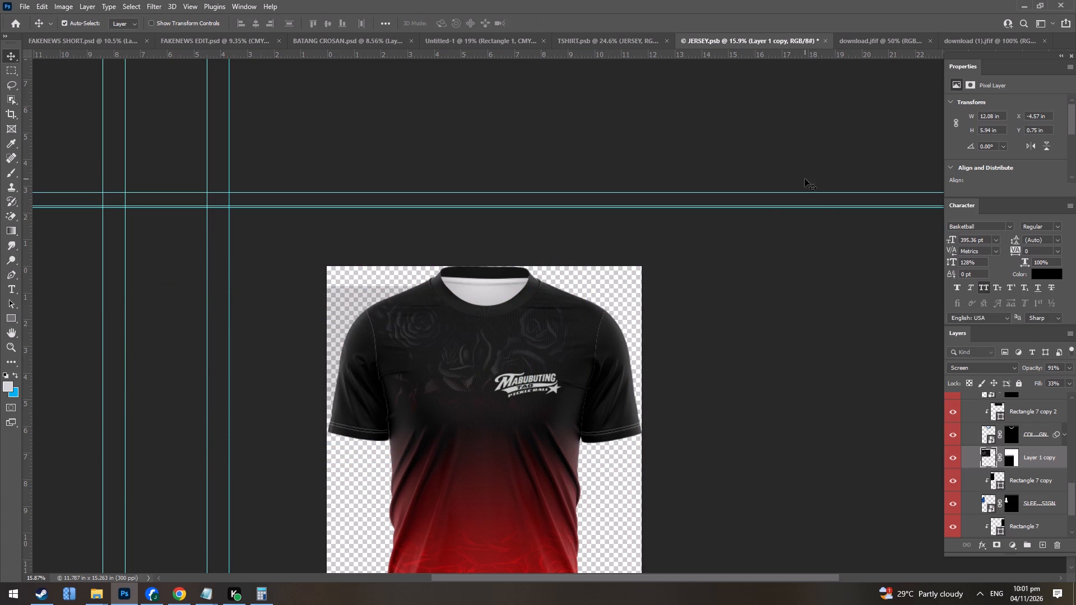
Set the fill of the copied rose layer to 59%.
click(1066, 386)
click(1047, 395)
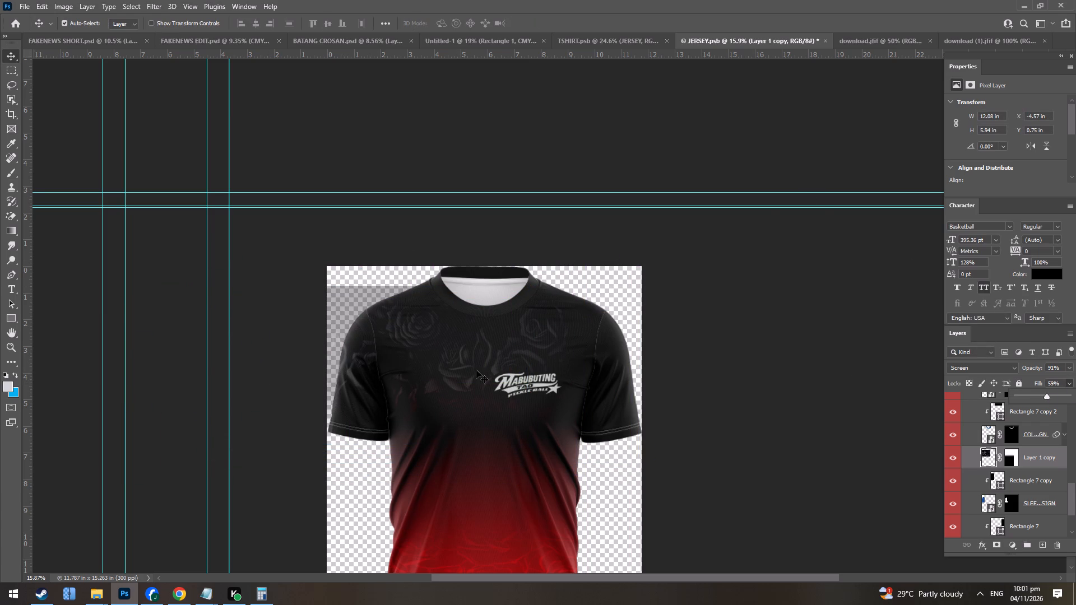
Reposition the copied rose pattern on the left sleeve, to about X -5.83 in and Y 1.23 in.
key(ctrl+t)
drag(365, 365, 444, 401)
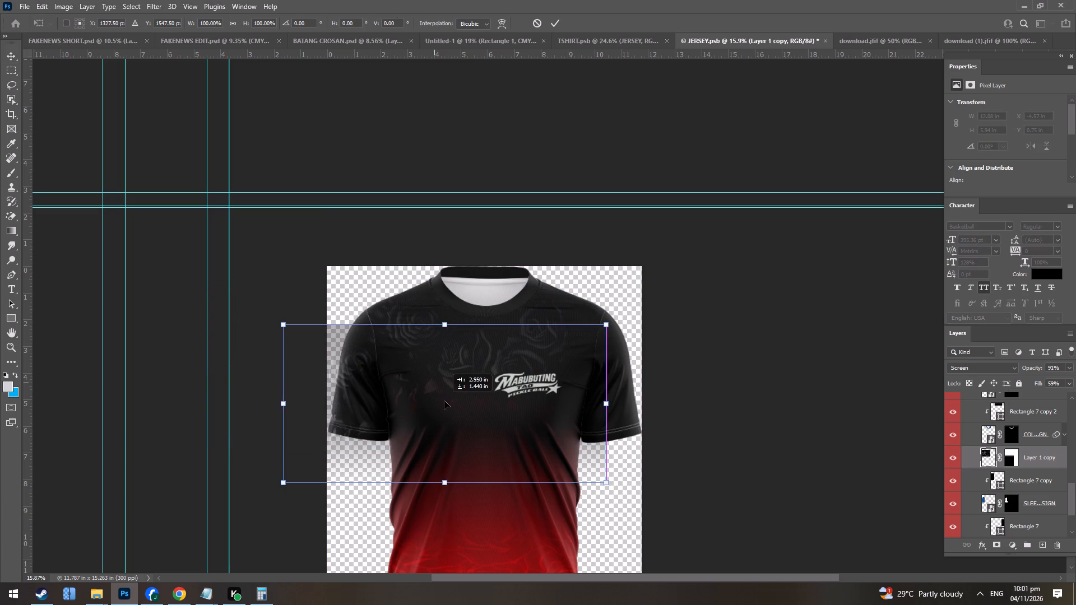
drag(444, 401, 493, 383)
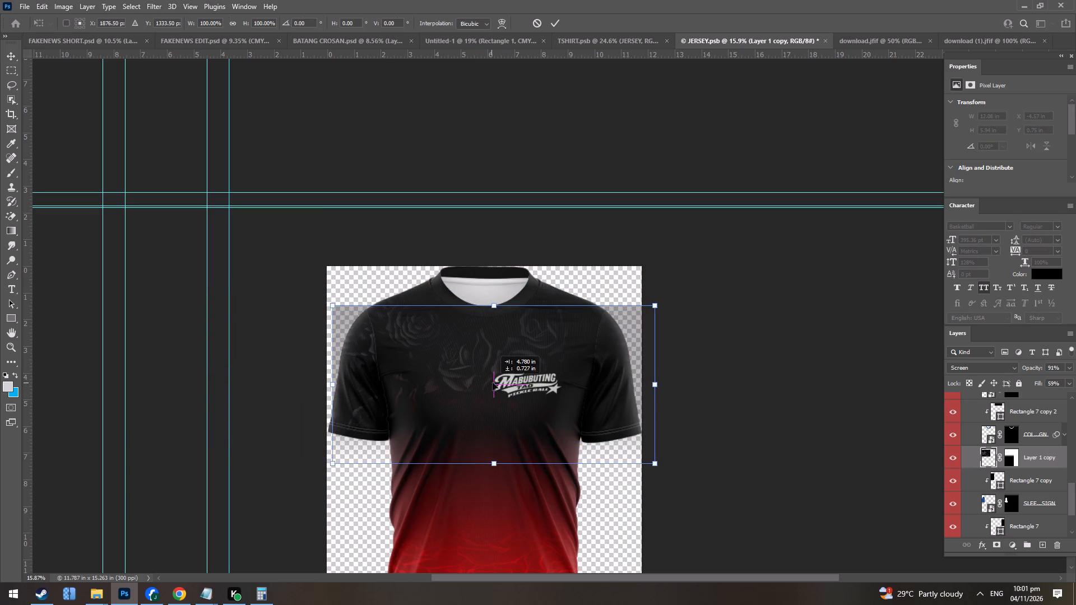
drag(493, 383, 245, 402)
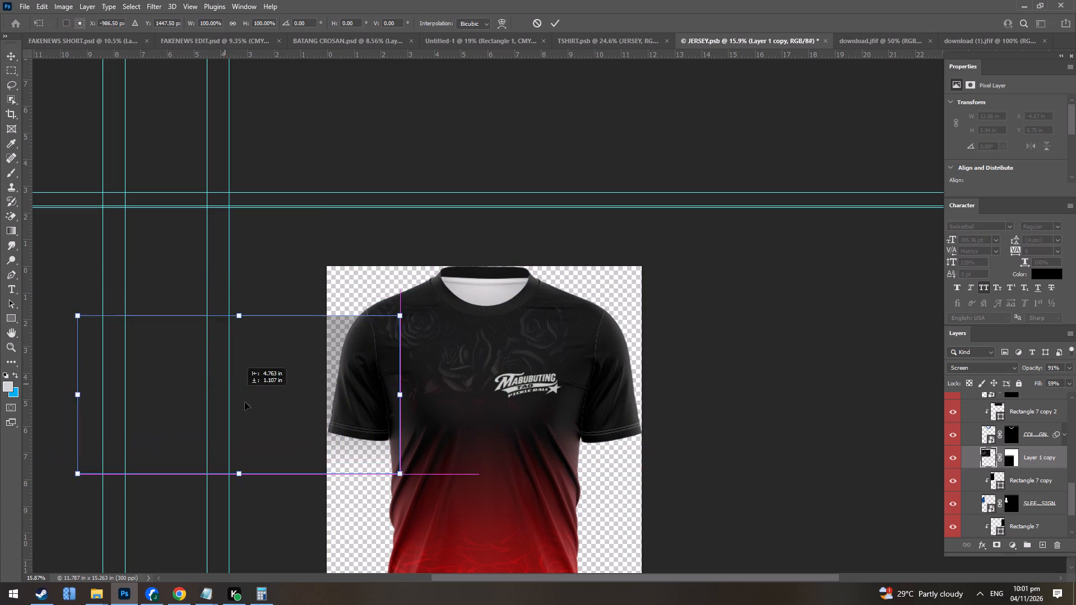
drag(245, 402, 333, 378)
key(Return)
Apply a clipping mask to Layer 1 copy so the roses are confined to the sleeve.
alt+scroll(427, 350, up, 4)
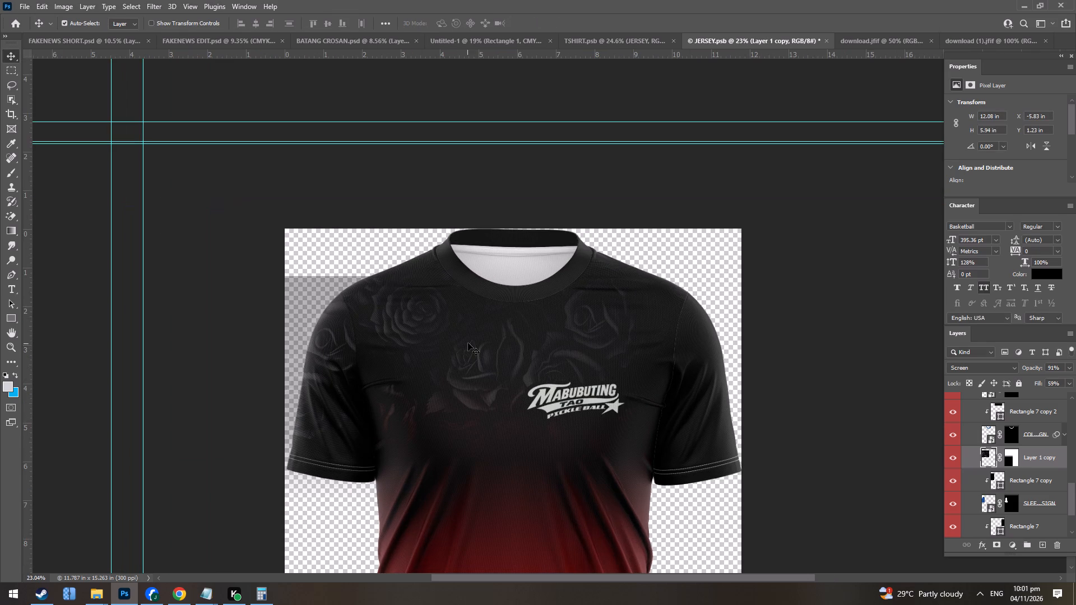
right_click(1059, 458)
click(968, 320)
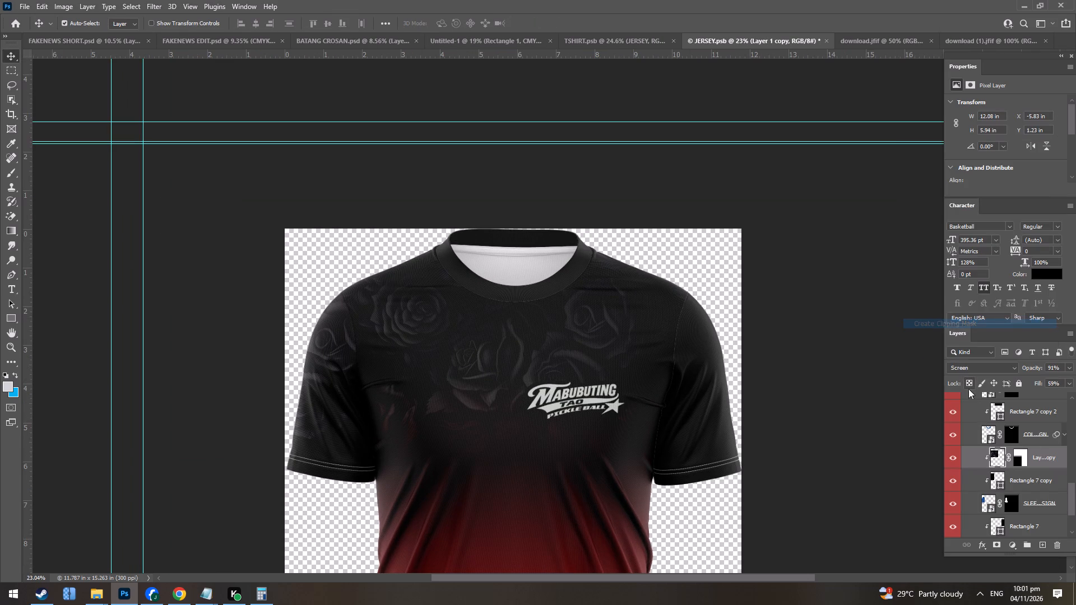
Duplicate the clipped sleeve rose layer and place the new copy directly above Rectangle 7.
alt+scroll(682, 449, down, 4)
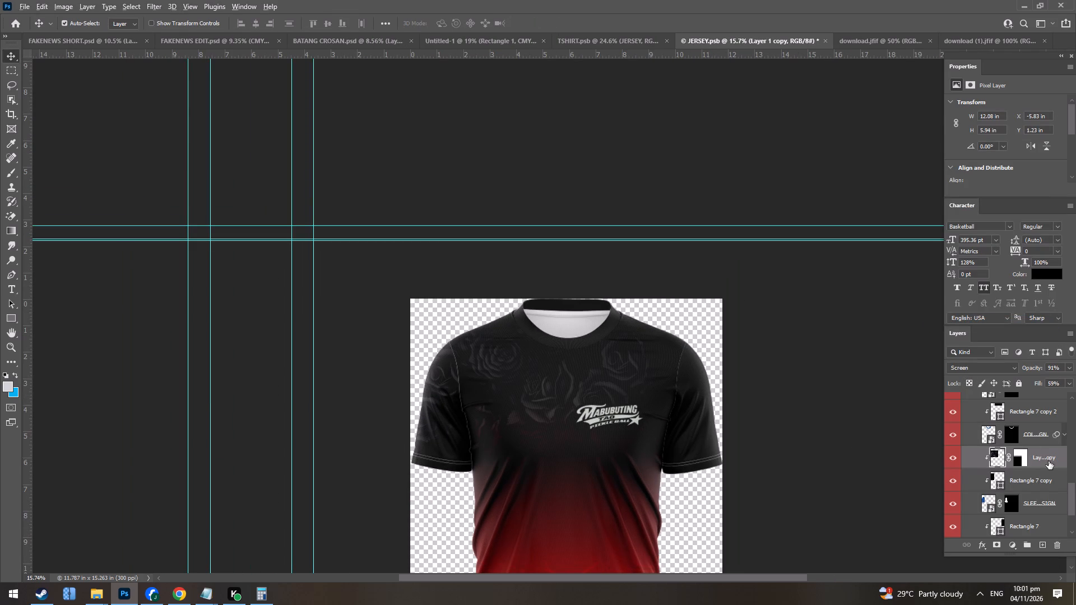
alt+drag(1049, 461, 1045, 514)
Reposition the new rose layer copy over the right sleeve, at about X 5.37 in and Y 1.24 in.
key(ctrl+t)
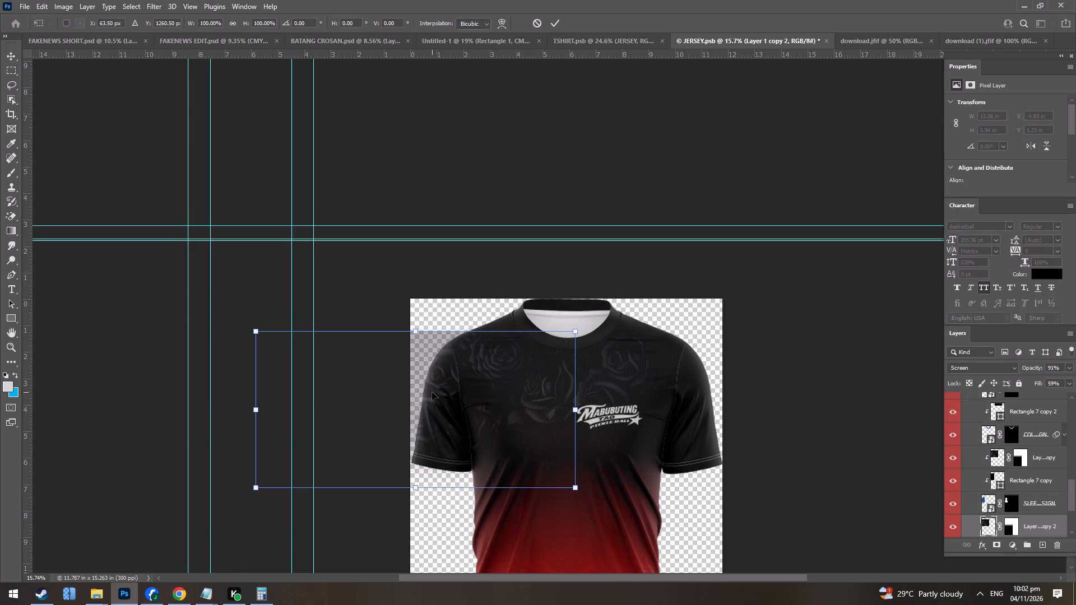
drag(441, 392, 719, 389)
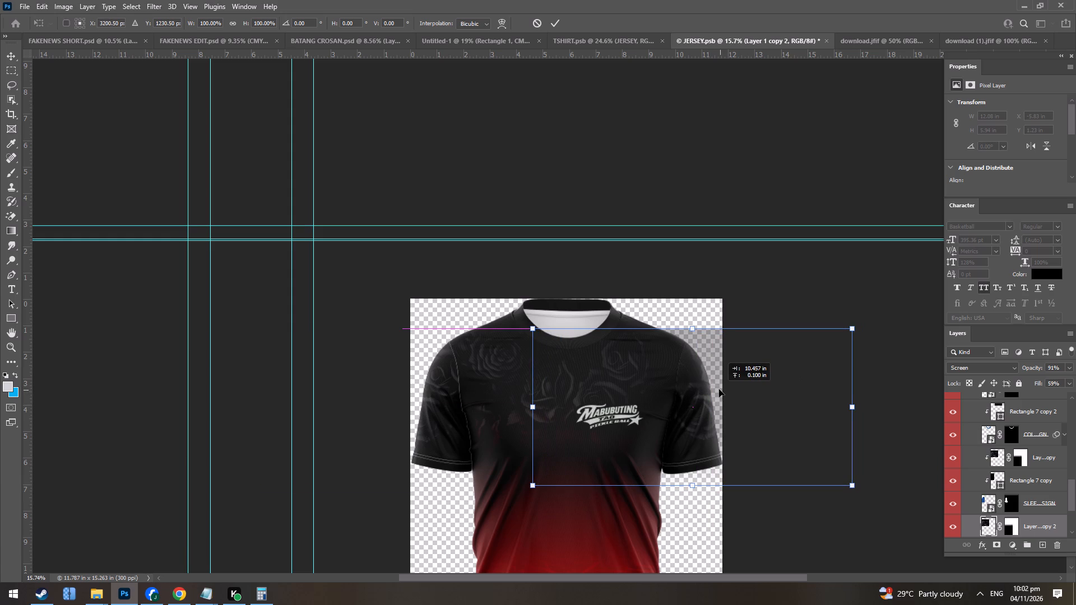
drag(719, 389, 676, 394)
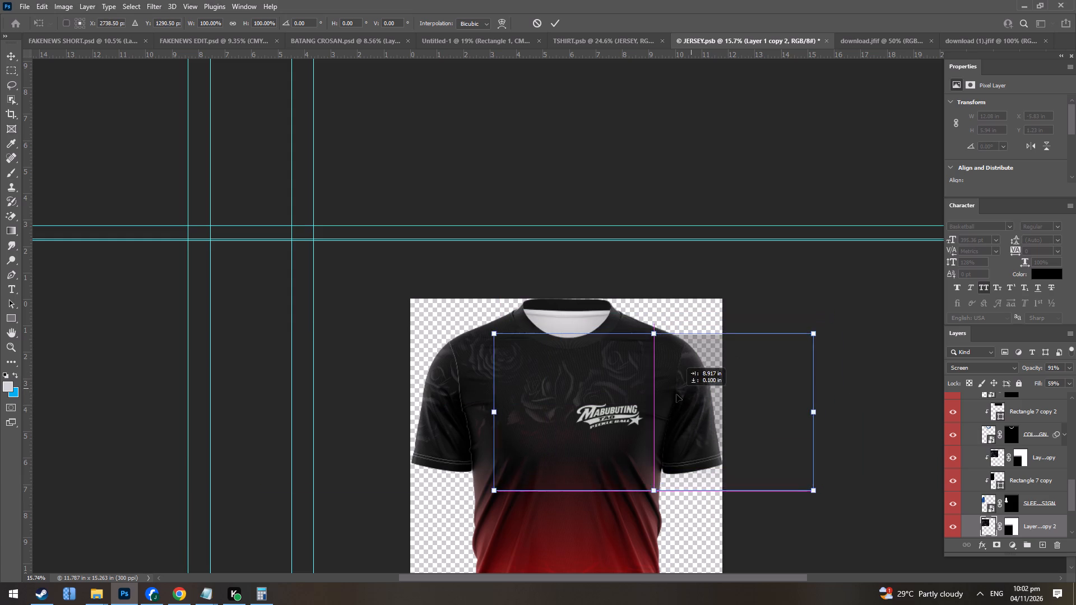
drag(676, 394, 753, 364)
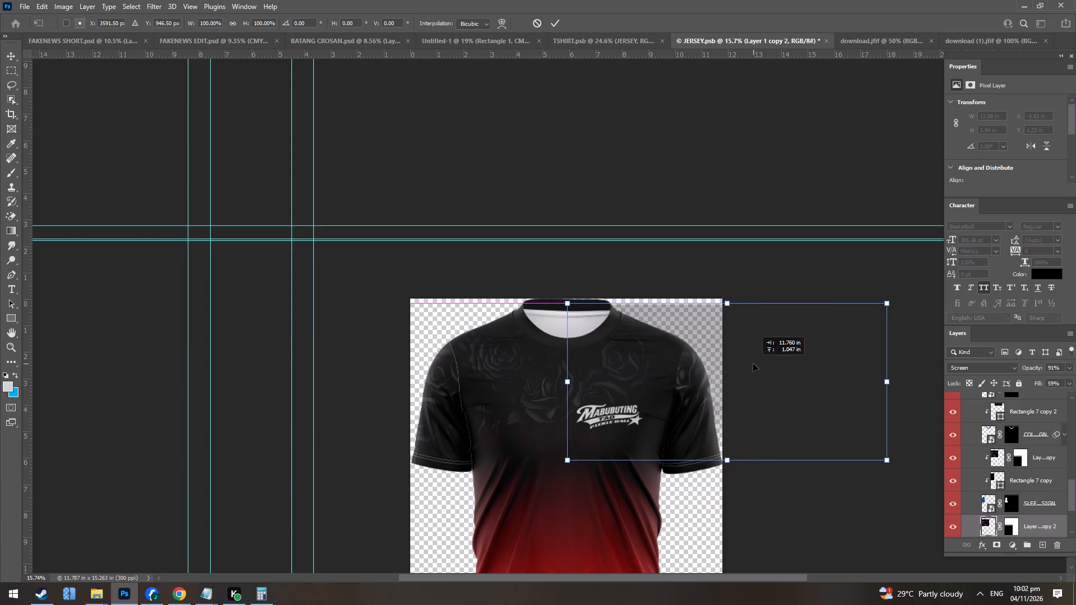
drag(753, 364, 722, 387)
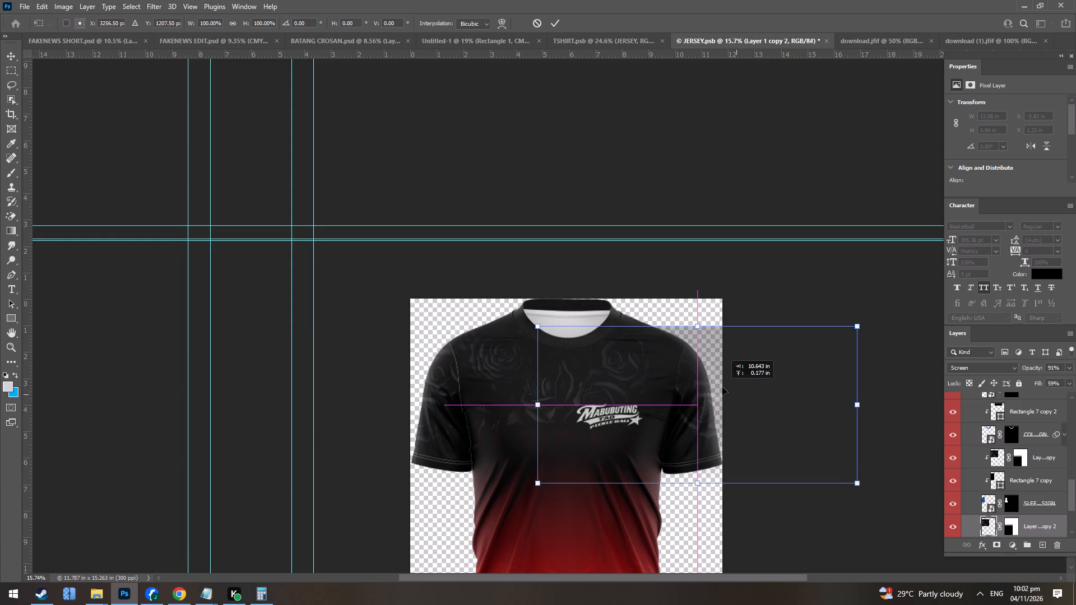
drag(722, 387, 734, 393)
key(Return)
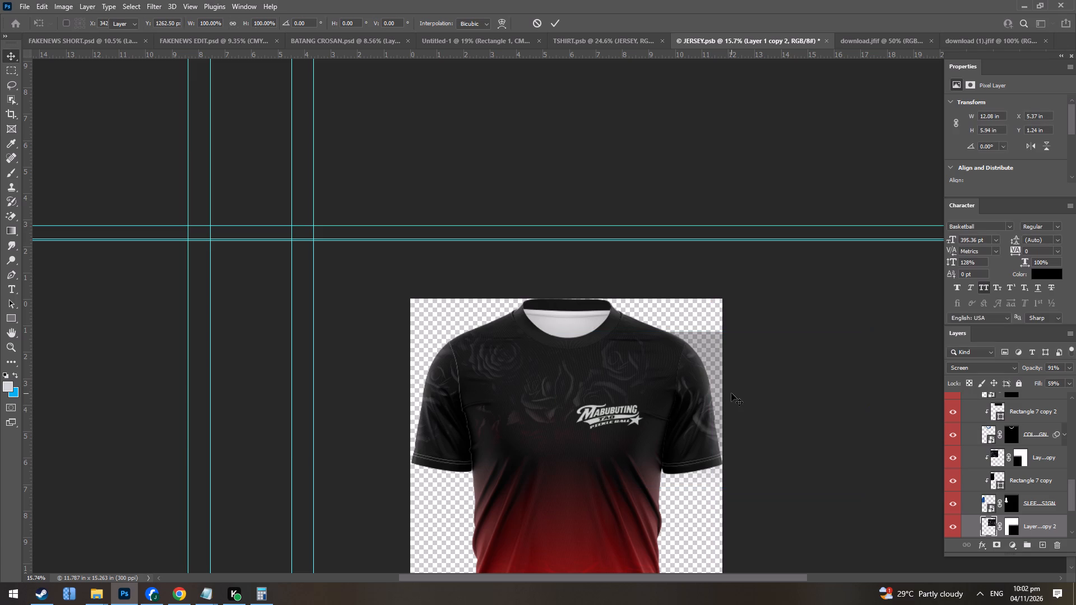
Apply a clipping mask to Layer 1 copy 2 so the roses are confined to the right sleeve.
alt+scroll(681, 408, up, 3)
right_click(1064, 526)
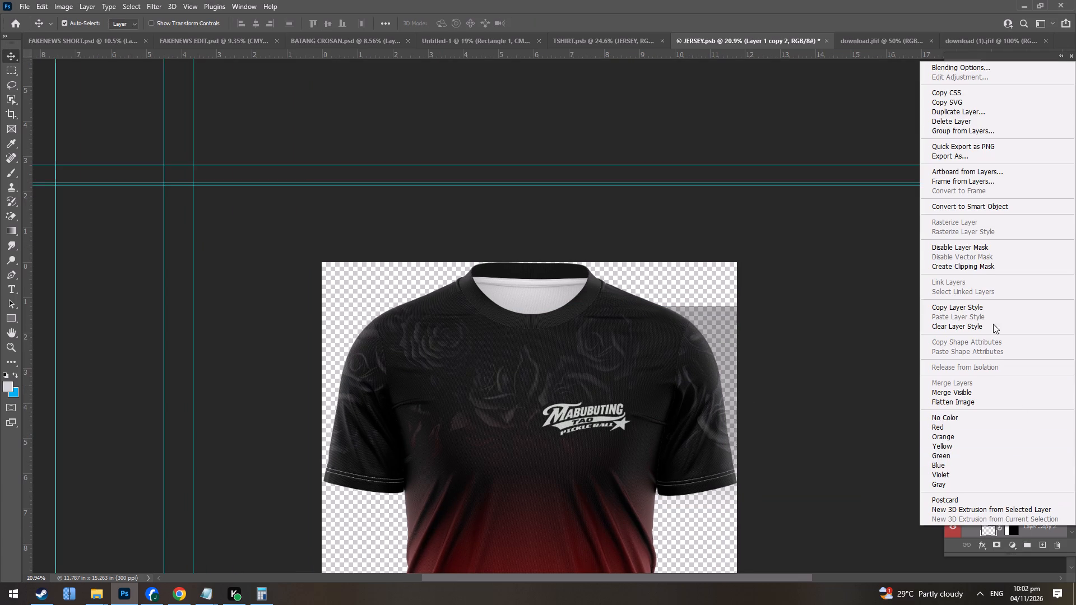
click(982, 268)
Move the Mabubuting Tao Pickle Ball logo on the chest to about X 6.41 in and Y 3.73 in.
alt+scroll(737, 402, down, 17)
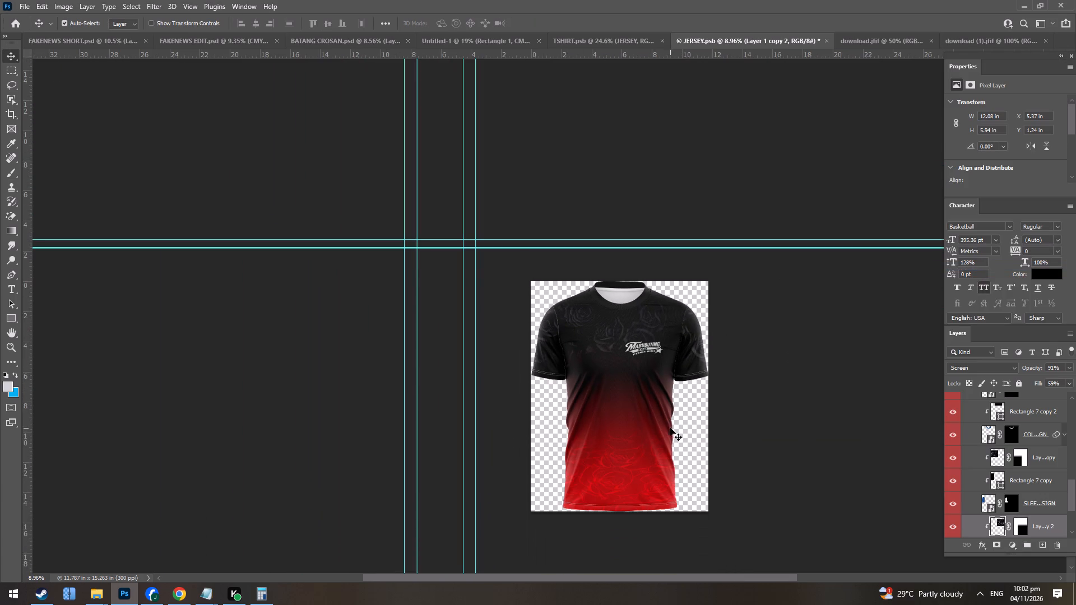
alt+scroll(670, 428, down, 4)
alt+scroll(695, 399, up, 3)
scroll(682, 326, up, 6)
alt+scroll(640, 316, up, 3)
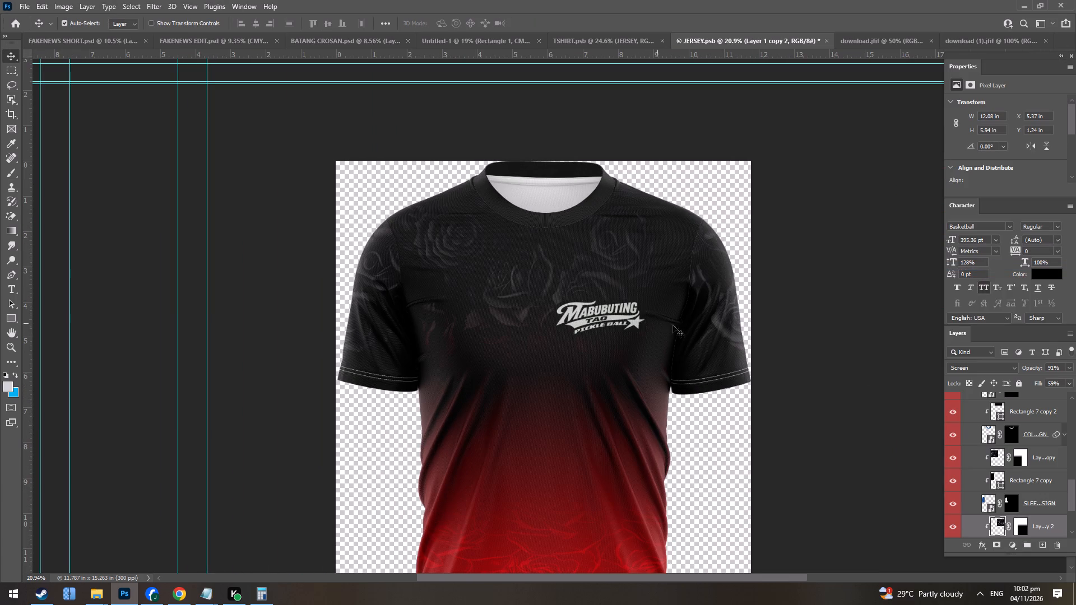
scroll(1017, 445, up, 15)
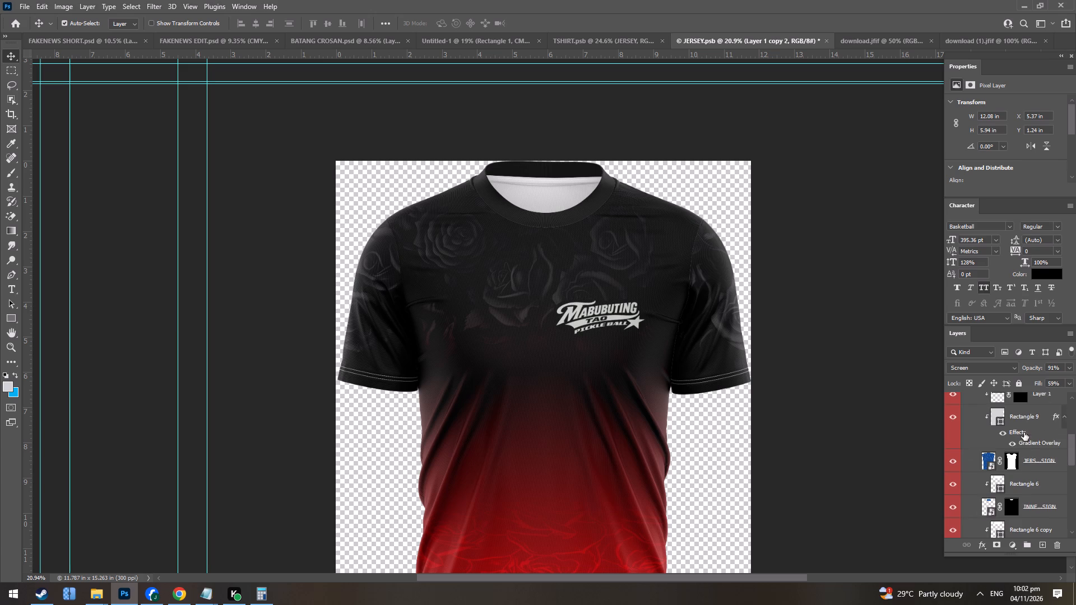
scroll(1028, 410, up, 6)
click(1027, 438)
key(ctrl+t)
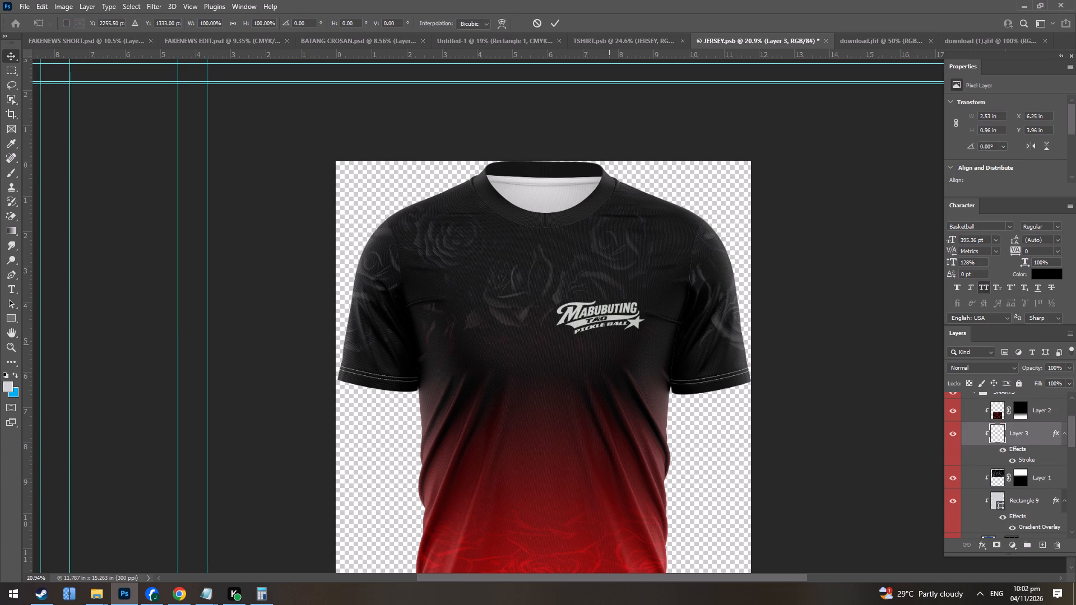
drag(600, 310, 606, 302)
key(Return)
Enlarge the chest logo to about 2.71 in by 1.09 in, at about X 6.23 in and Y 3.61 in.
alt+scroll(606, 302, down, 6)
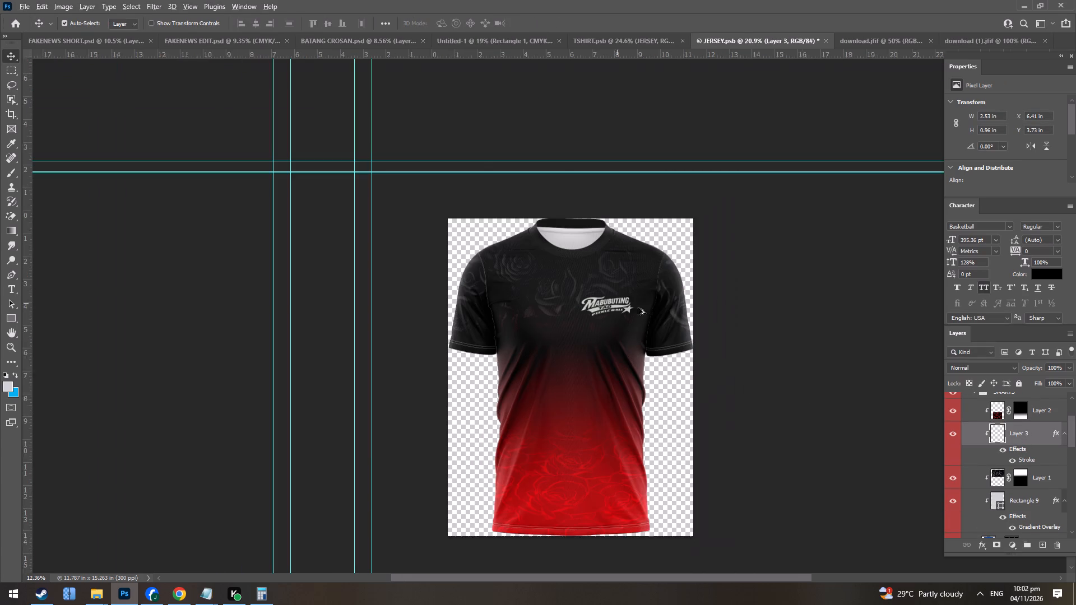
scroll(713, 307, down, 2)
alt+scroll(705, 305, up, 6)
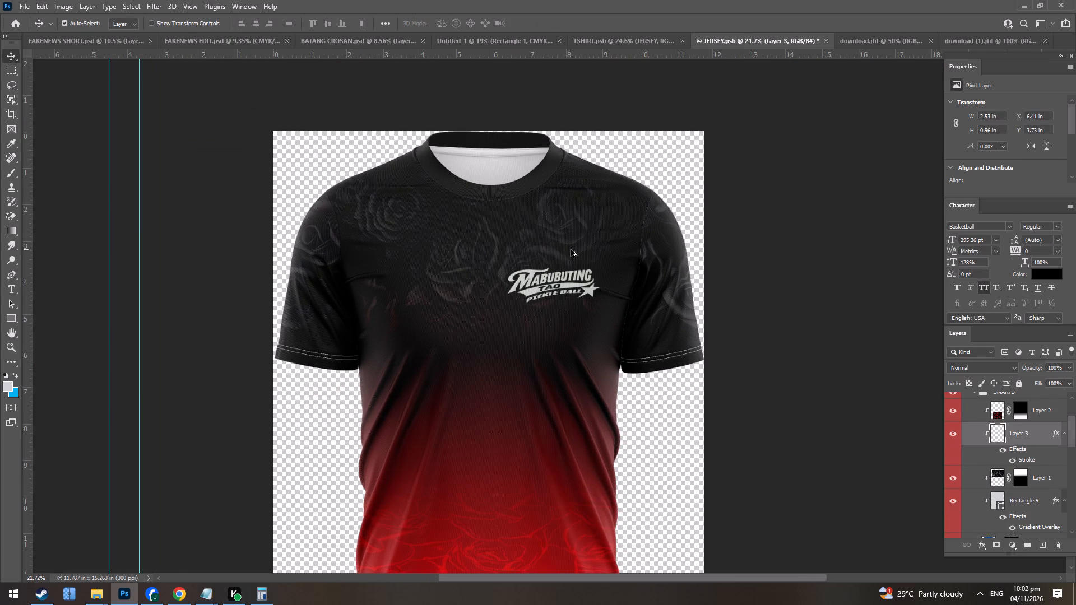
alt+scroll(571, 249, up, 4)
alt+scroll(568, 250, down, 9)
alt+scroll(567, 269, up, 12)
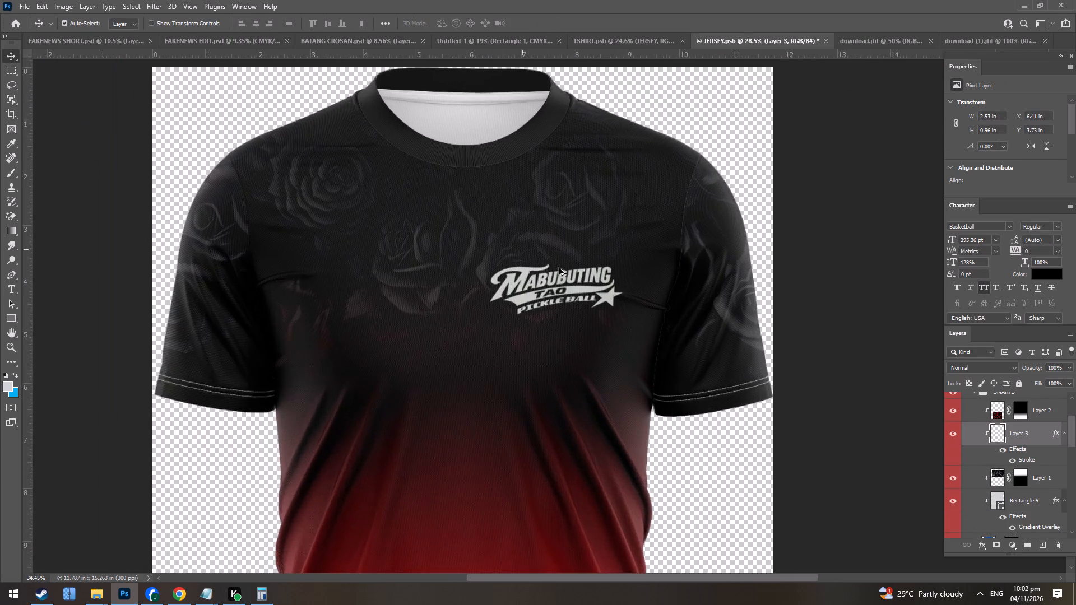
key(ctrl+t)
shift+drag(476, 276, 467, 265)
click(554, 267)
key(Return)
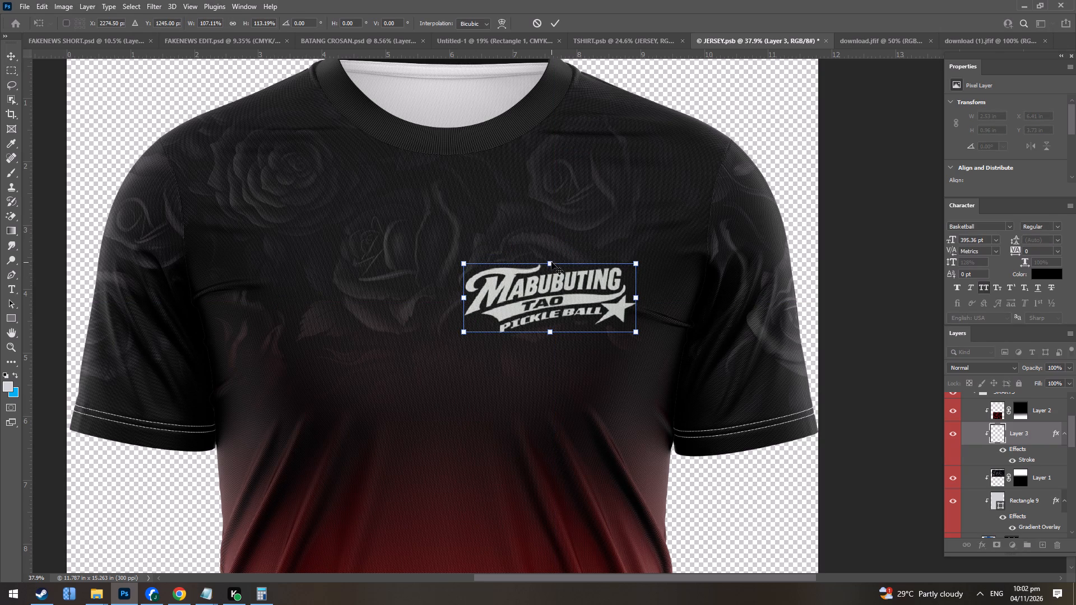
Save the JERSEY.psb mockup.
alt+scroll(551, 262, down, 12)
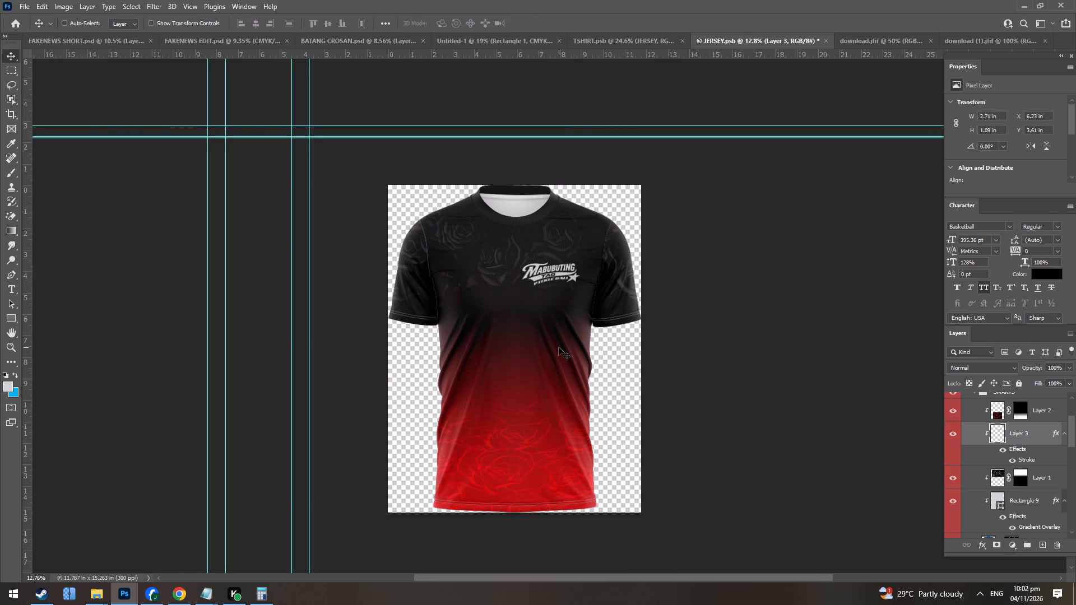
key(ctrl+s)
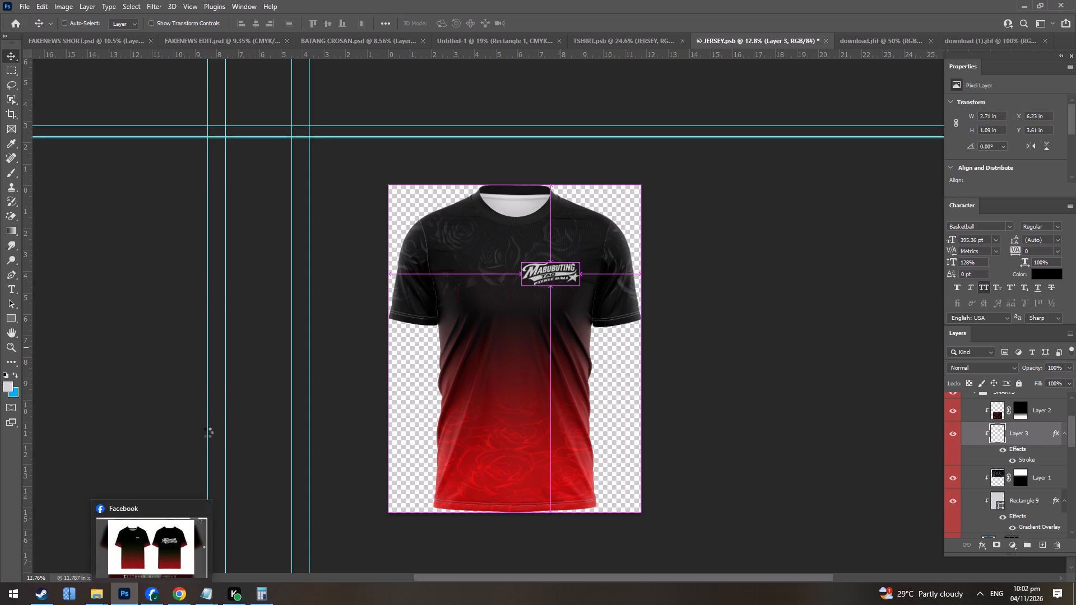
Switch to the Facebook window to examine the reference jersey design.
click(155, 593)
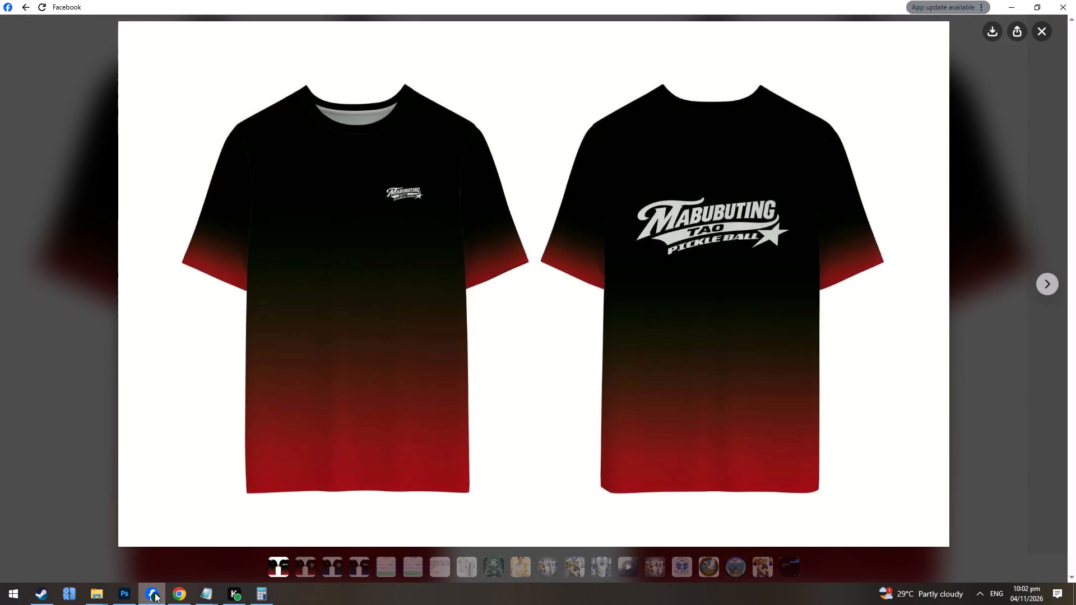
Compare the jersey mockup with the reference jersey image in Facebook, going back to the chat where it was forwarded.
click(155, 593)
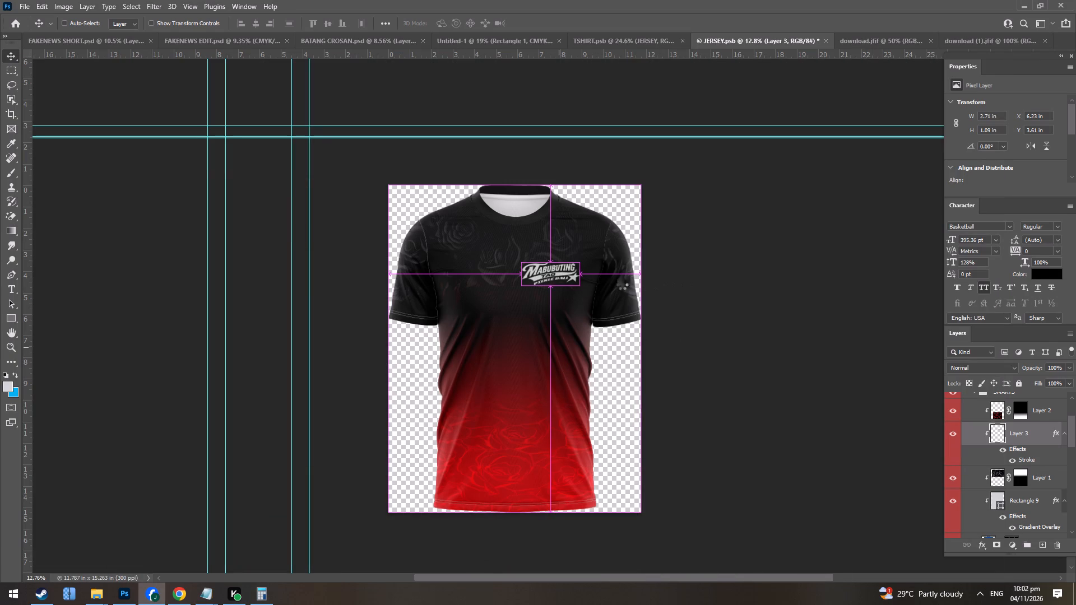
click(173, 594)
click(154, 604)
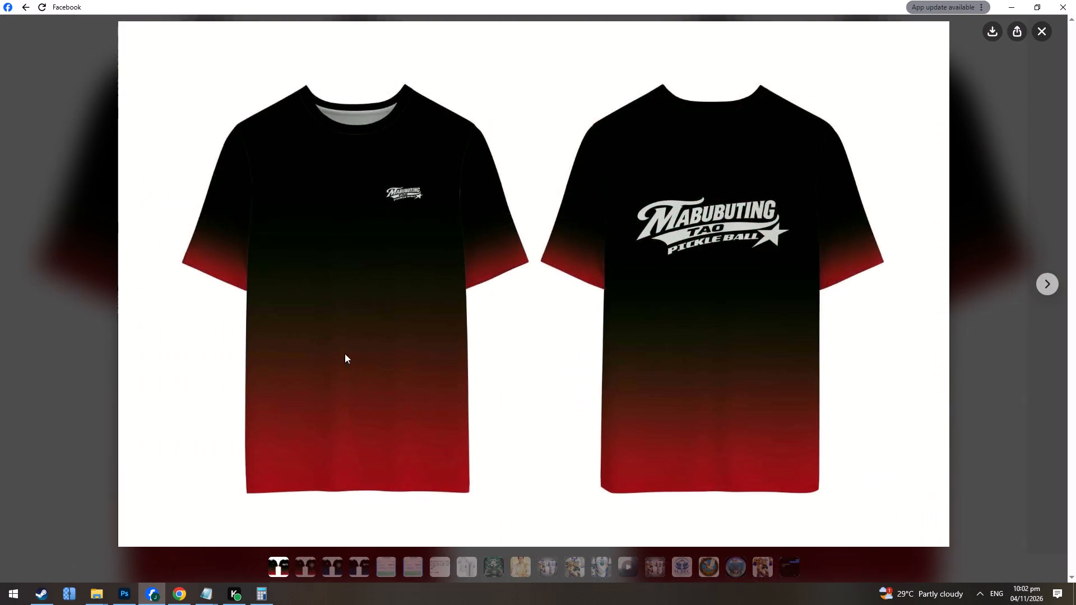
key(Escape)
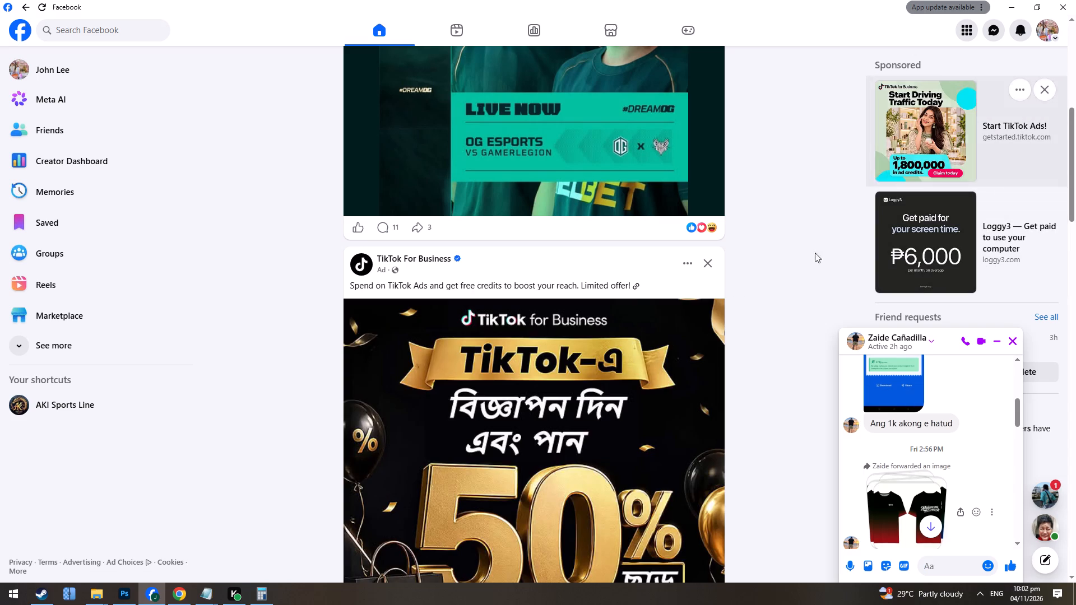
click(910, 500)
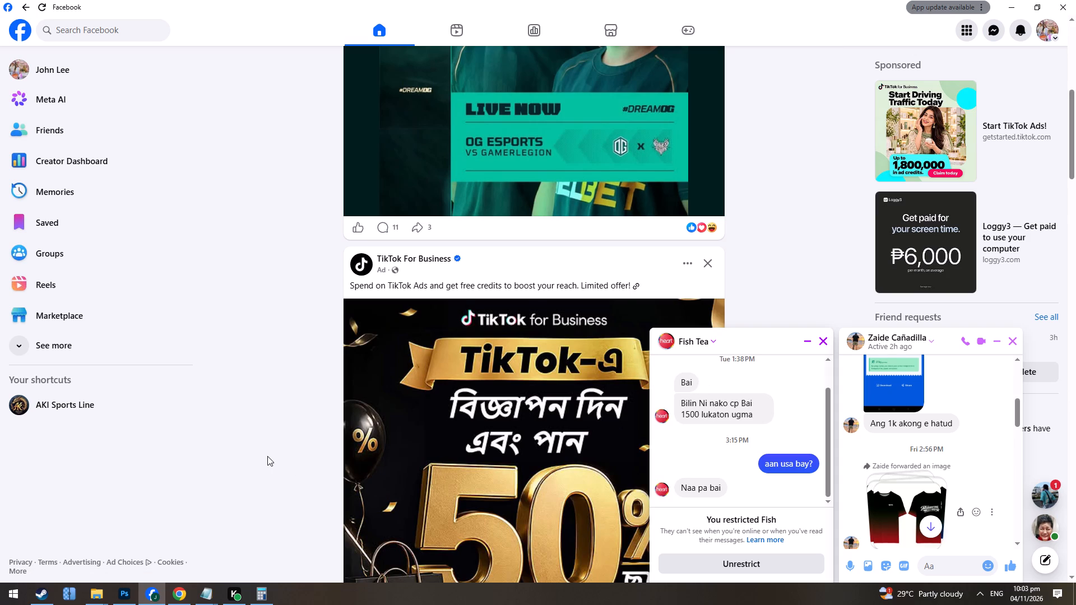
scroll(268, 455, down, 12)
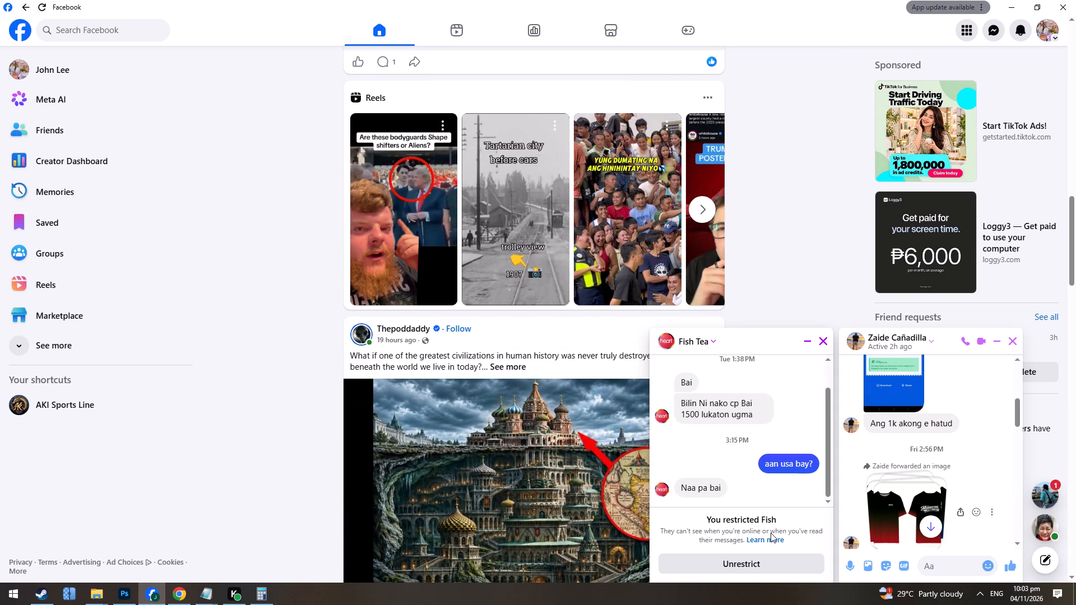
Unrestrict the open Fish chat and send the message "aan pa bay?" in it.
click(758, 565)
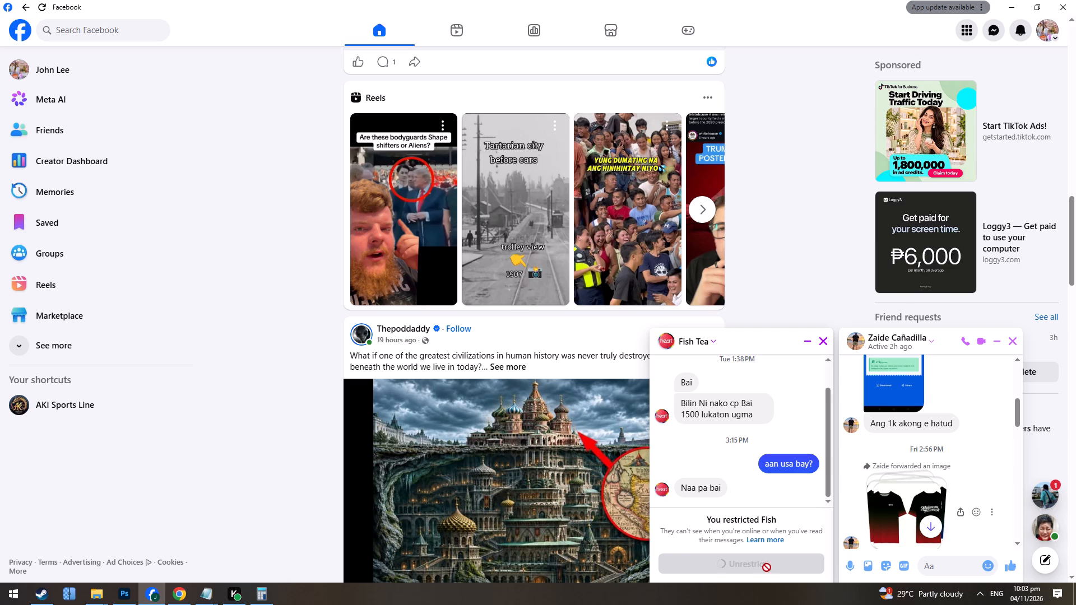
click(762, 566)
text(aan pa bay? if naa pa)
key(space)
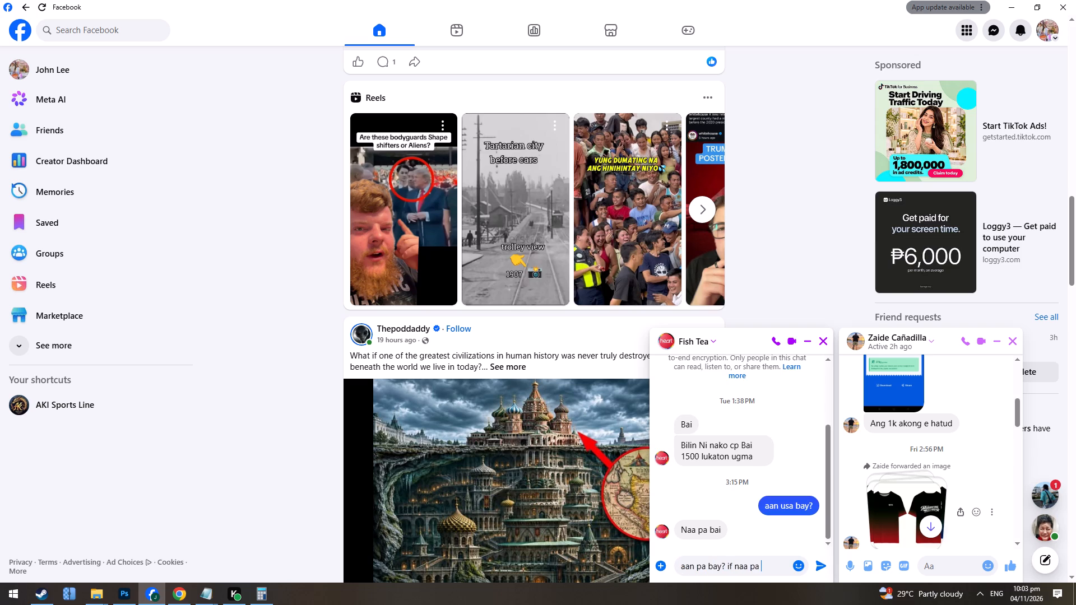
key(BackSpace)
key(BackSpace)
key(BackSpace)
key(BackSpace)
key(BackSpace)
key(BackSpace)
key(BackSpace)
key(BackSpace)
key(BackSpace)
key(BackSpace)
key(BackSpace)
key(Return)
Restrict the same Fish chat contact again.
click(706, 341)
scroll(539, 398, down, 4)
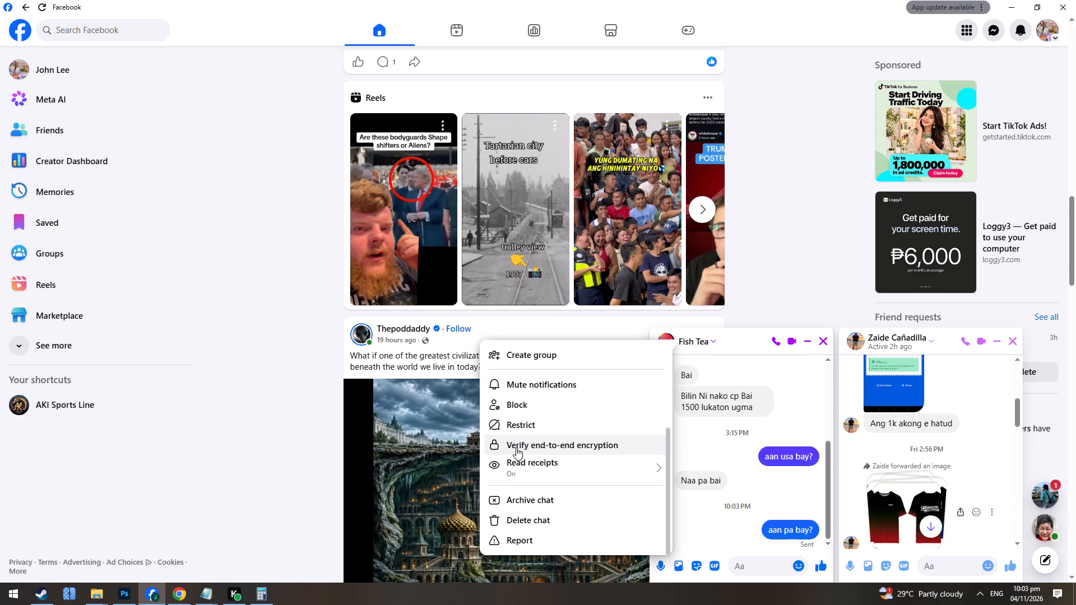
click(530, 424)
click(642, 418)
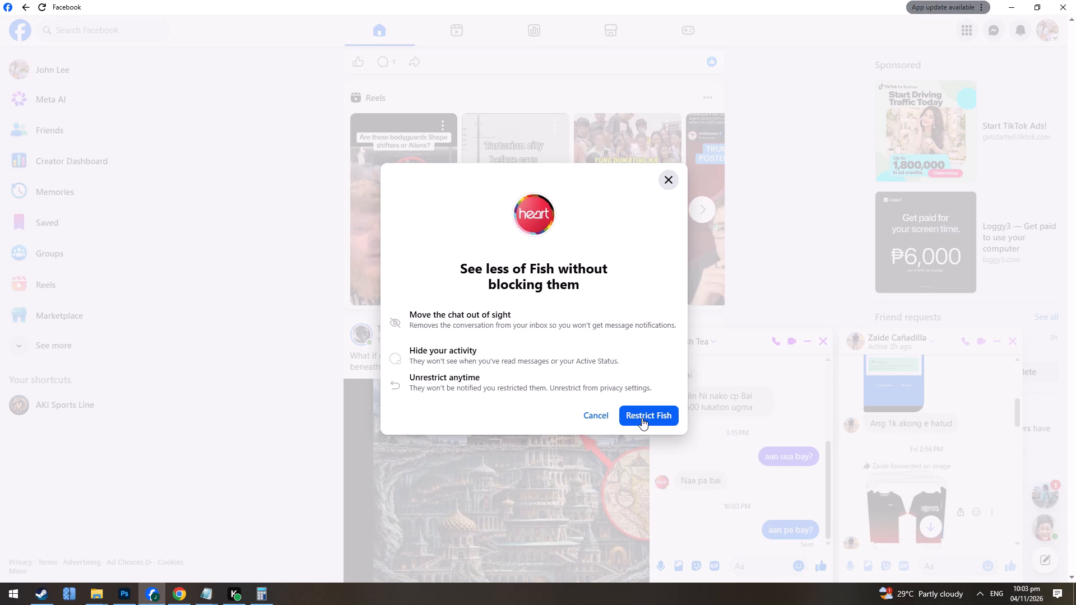
Browse the Facebook news feed, viewing a posted photo and the Cointelegraph post about the Binance hacker.
scroll(771, 372, down, 7)
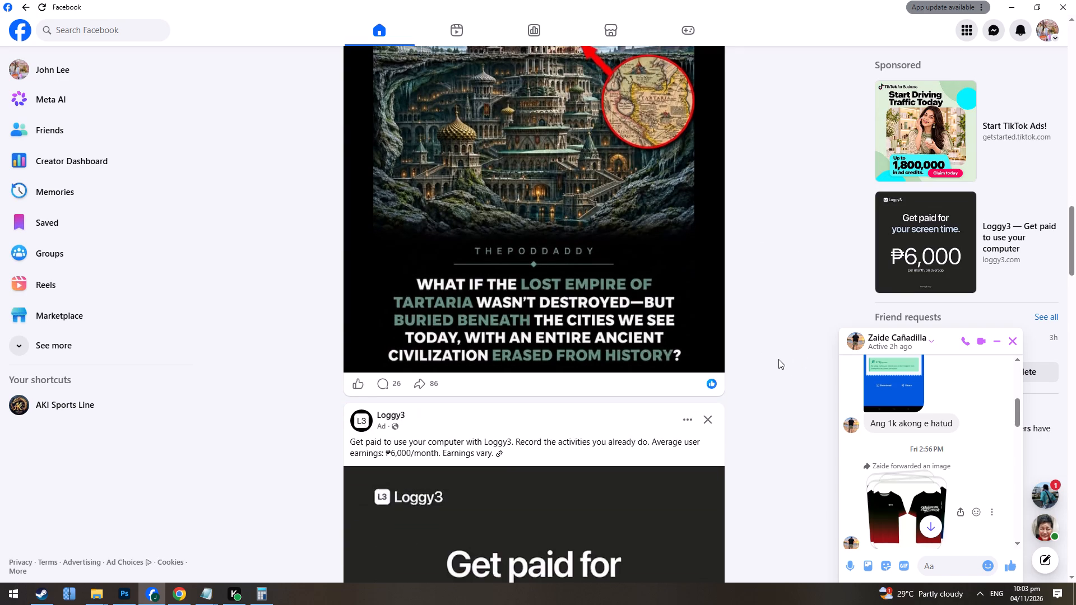
scroll(777, 361, down, 6)
scroll(528, 421, down, 5)
scroll(330, 467, down, 4)
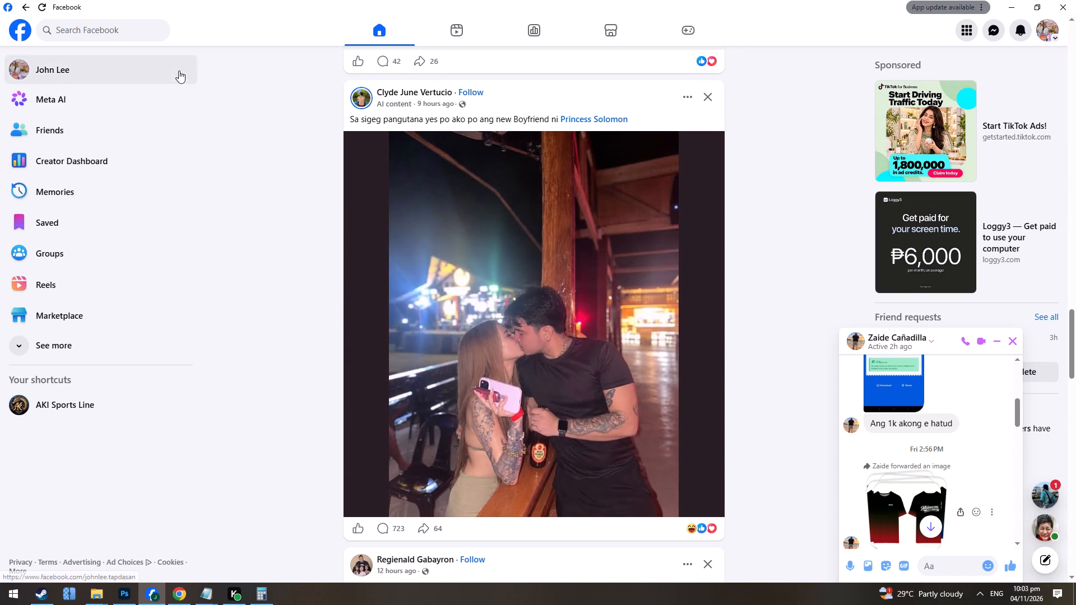
click(147, 73)
click(374, 31)
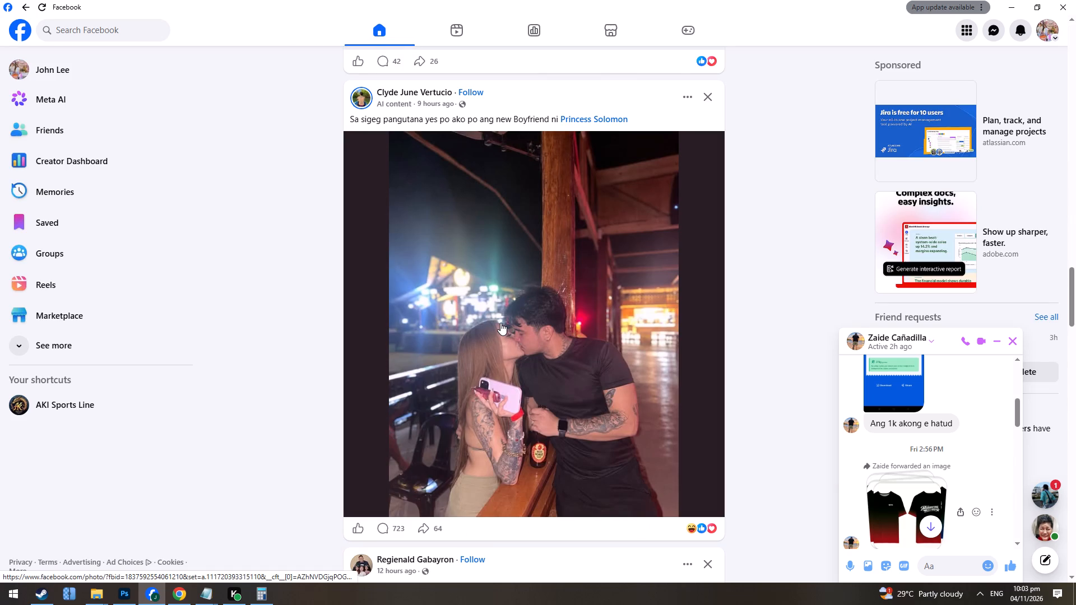
click(500, 323)
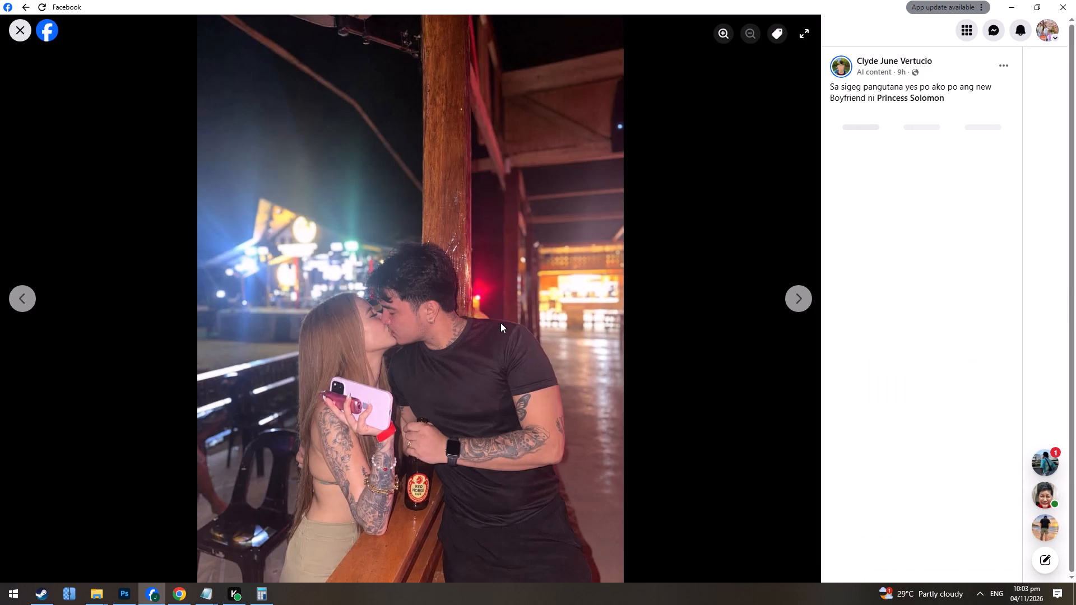
key(Escape)
scroll(490, 354, down, 9)
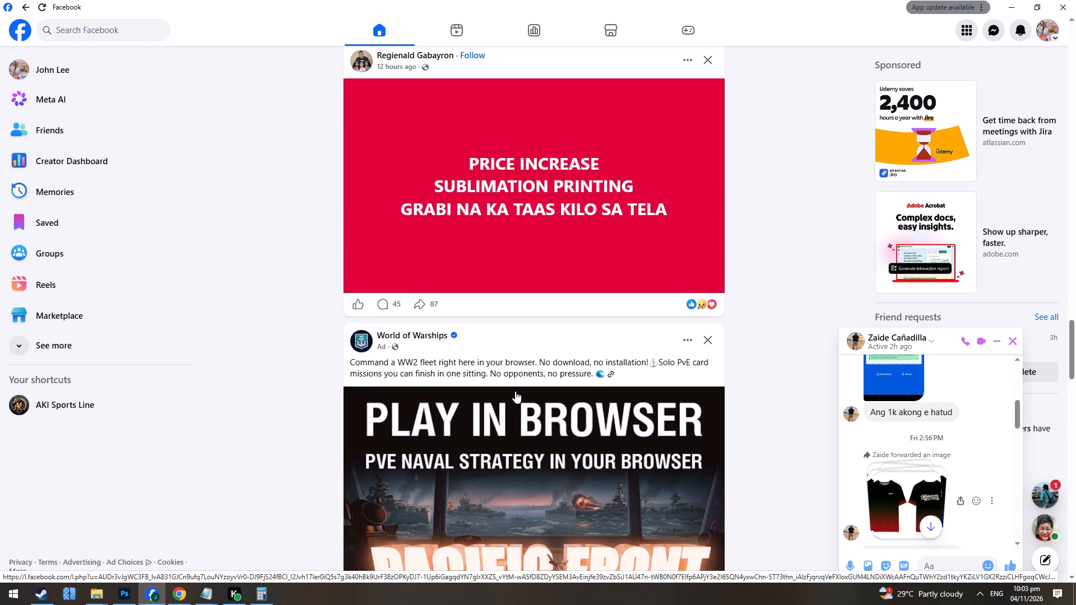
scroll(423, 369, down, 7)
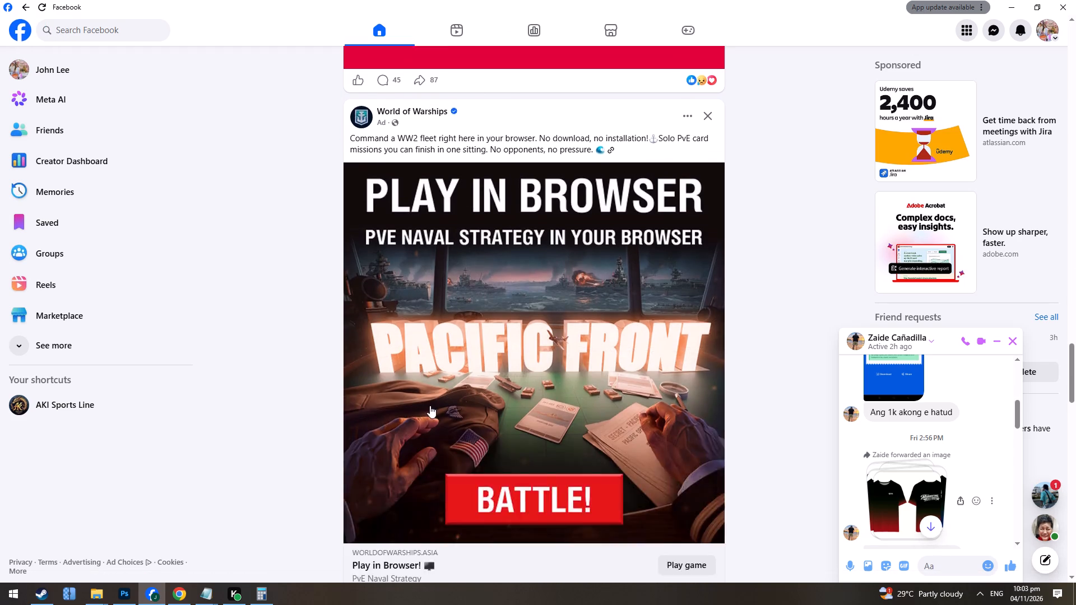
scroll(430, 406, down, 15)
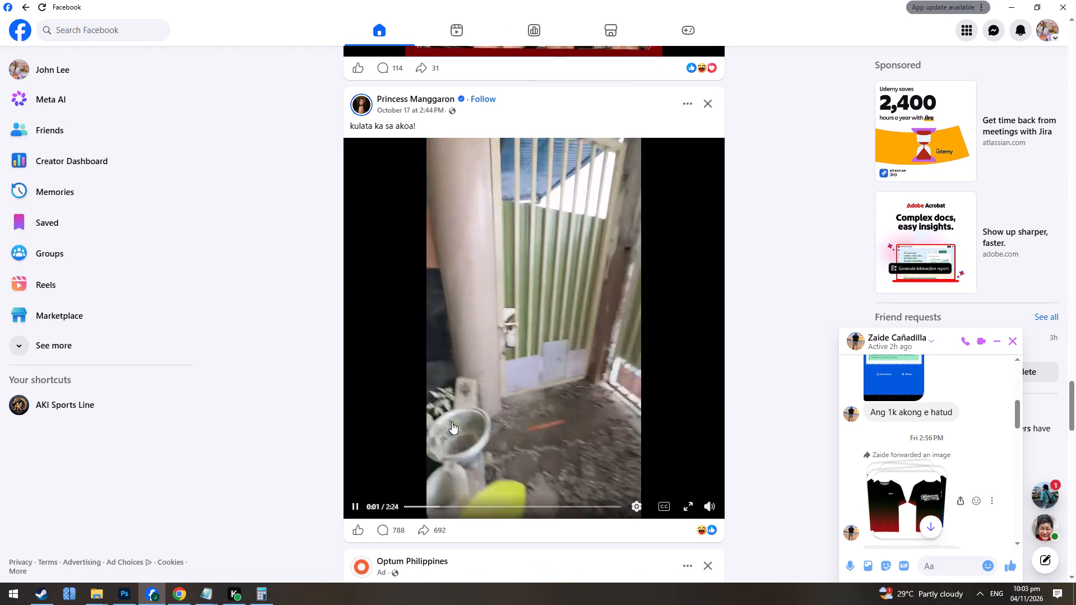
scroll(452, 422, up, 2)
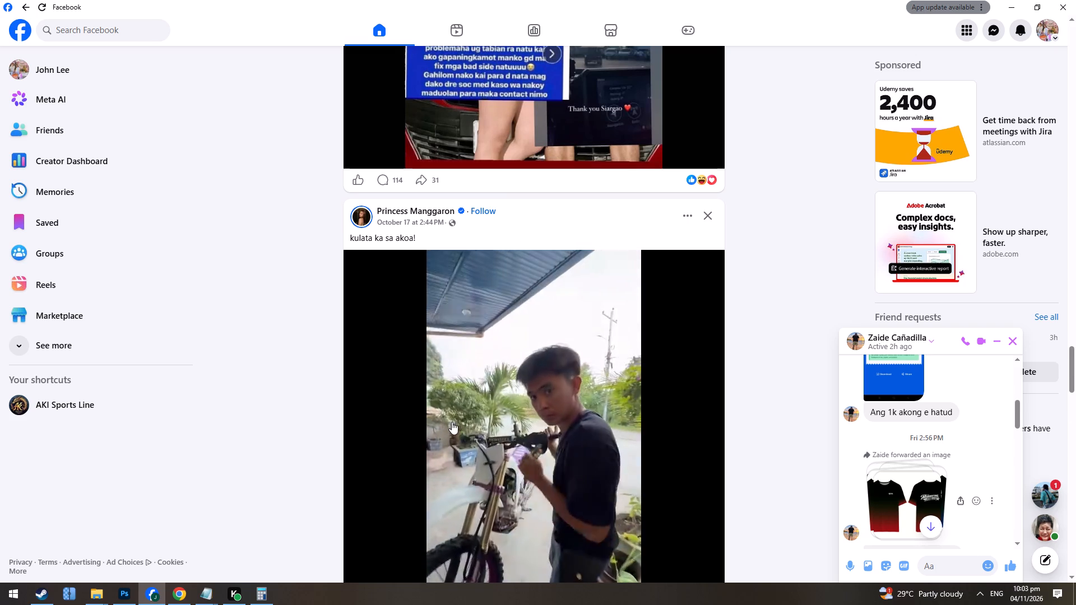
scroll(451, 423, down, 14)
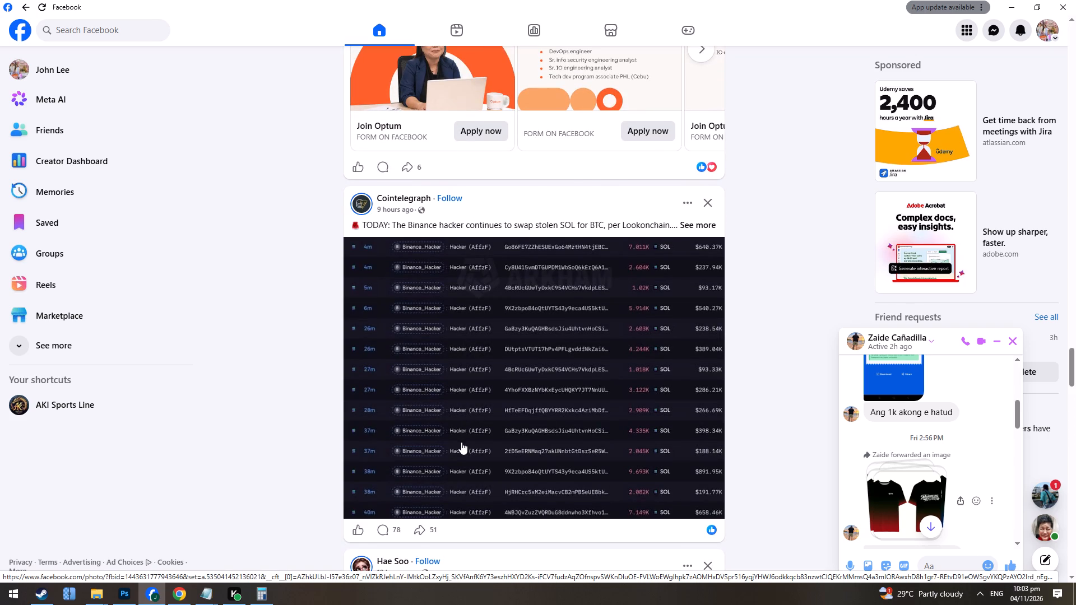
click(475, 418)
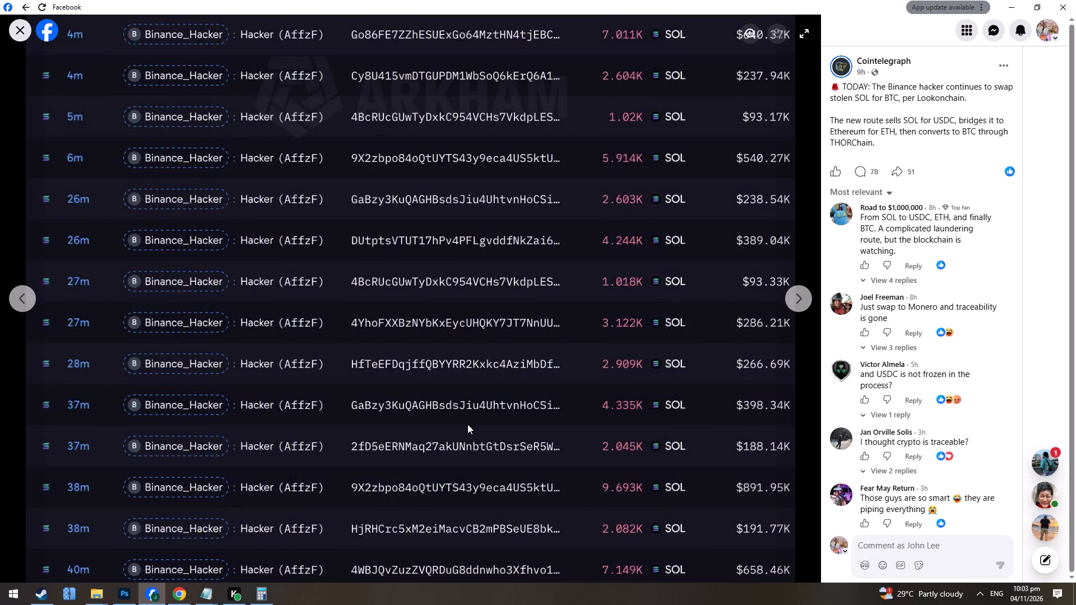
key(Escape)
scroll(446, 439, down, 8)
Switch back to the JERSEY.psb mockup in Photoshop and select the Rectangle 7 shape layer of the sleeve on the logo's side.
key(alt+Tab)
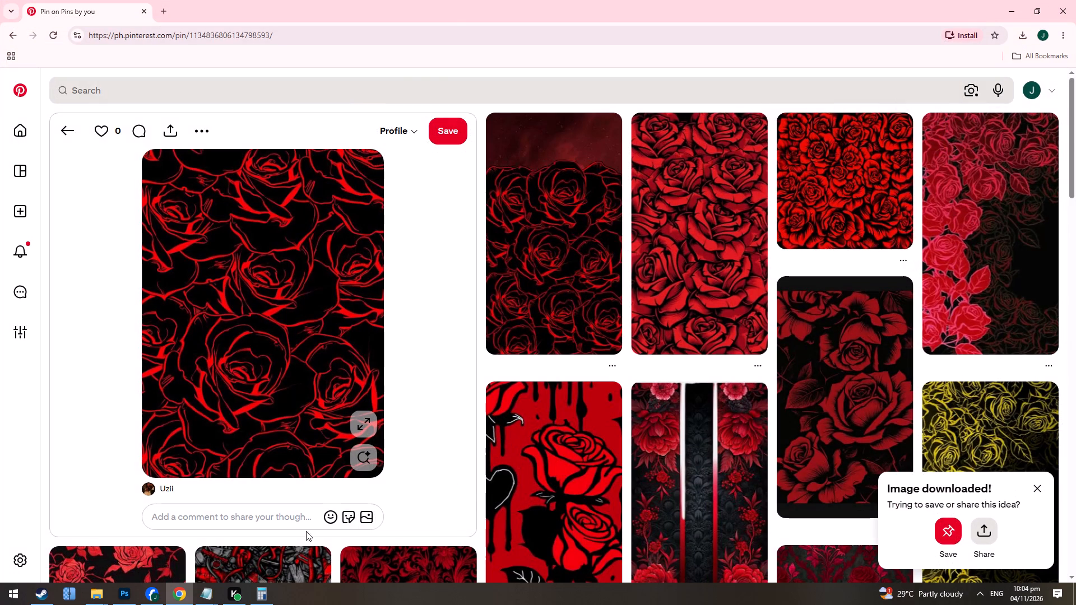
key(alt+Tab)
key(alt+Tab)
click(122, 594)
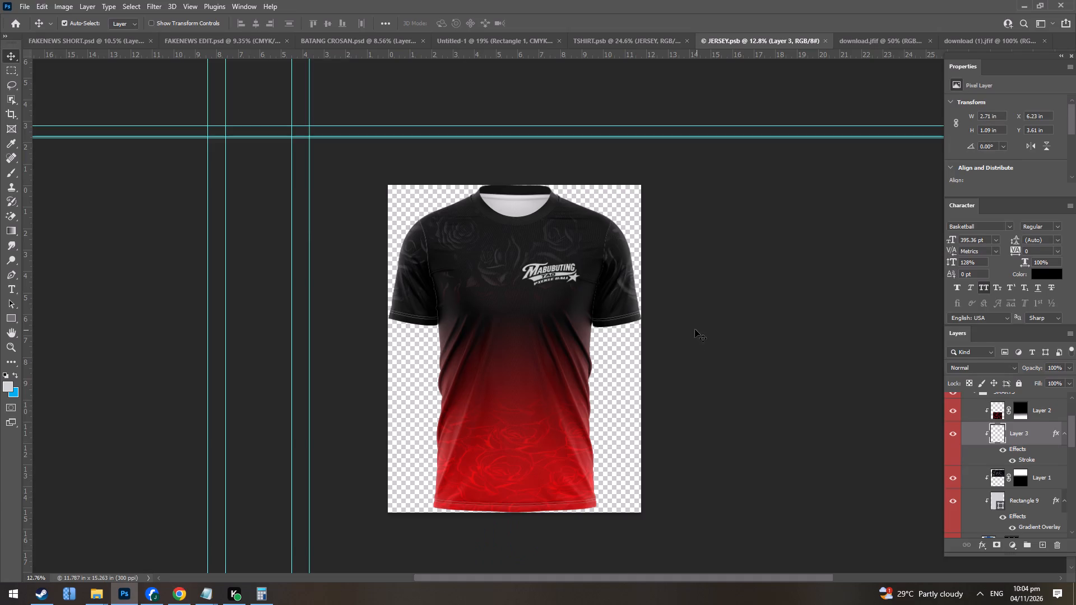
alt+scroll(691, 322, up, 5)
scroll(992, 474, down, 14)
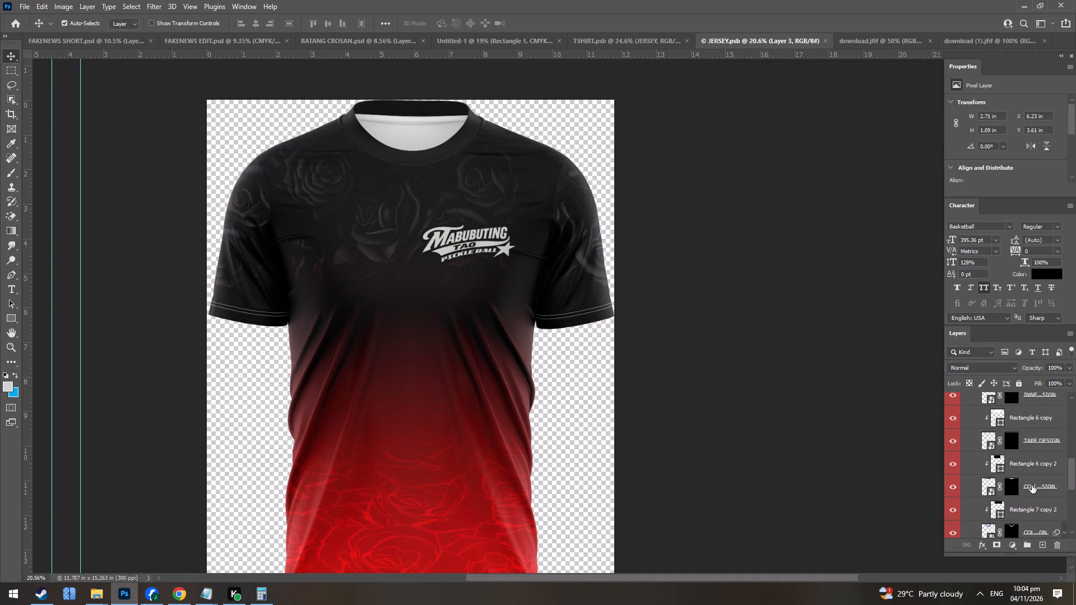
scroll(1032, 485, down, 3)
click(1037, 502)
scroll(1040, 527, down, 7)
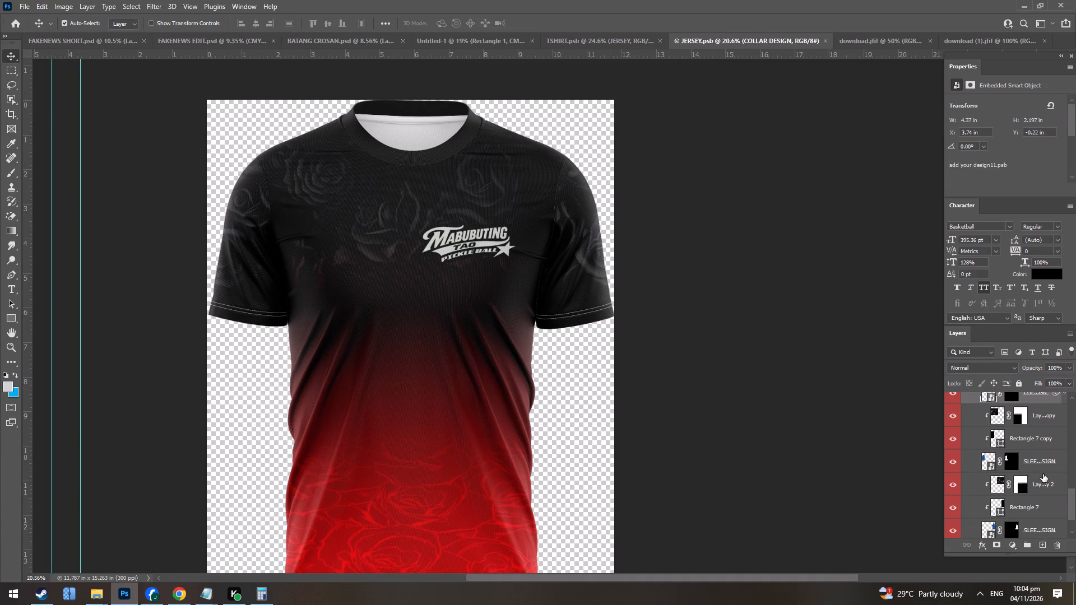
click(1036, 483)
double_click(1030, 507)
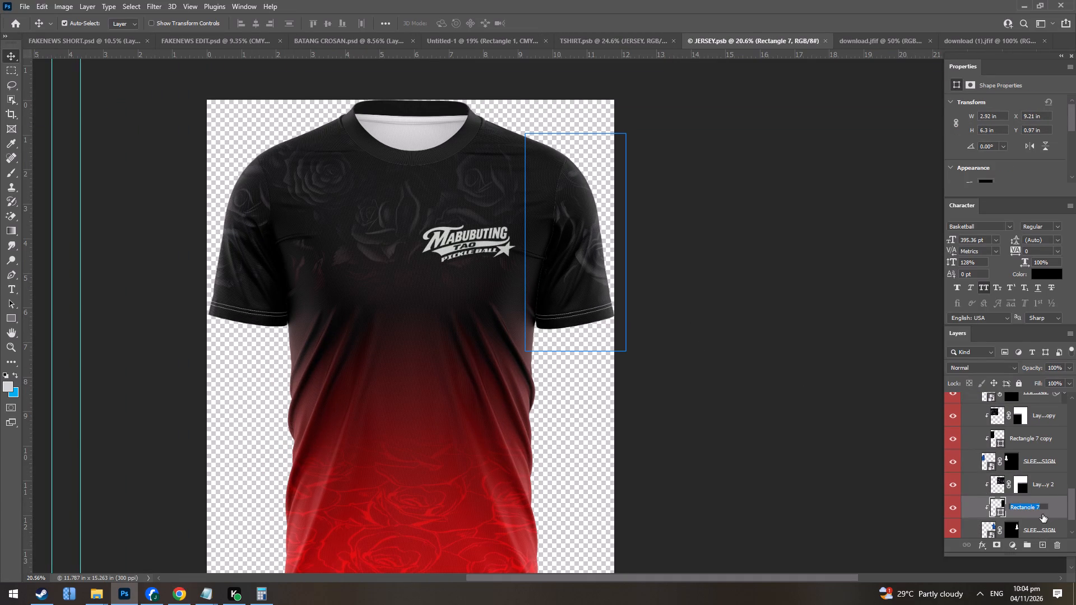
Add a linear red-to-black gradient overlay to Rectangle 7, with red at 0%, black at 58% and scale at 75%.
triple_click(1042, 514)
click(682, 450)
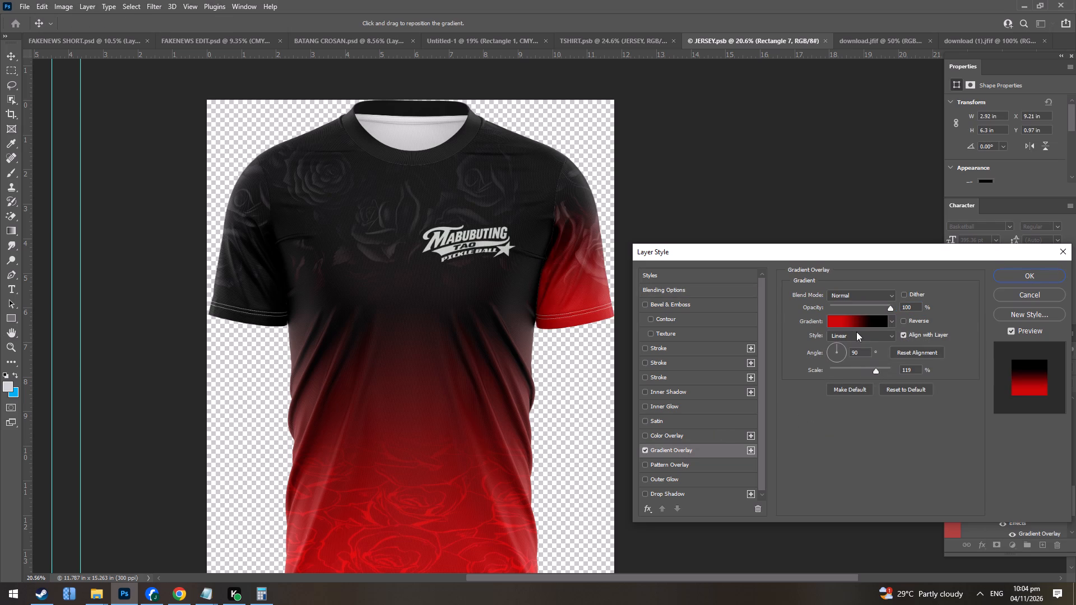
click(857, 320)
drag(811, 363, 758, 364)
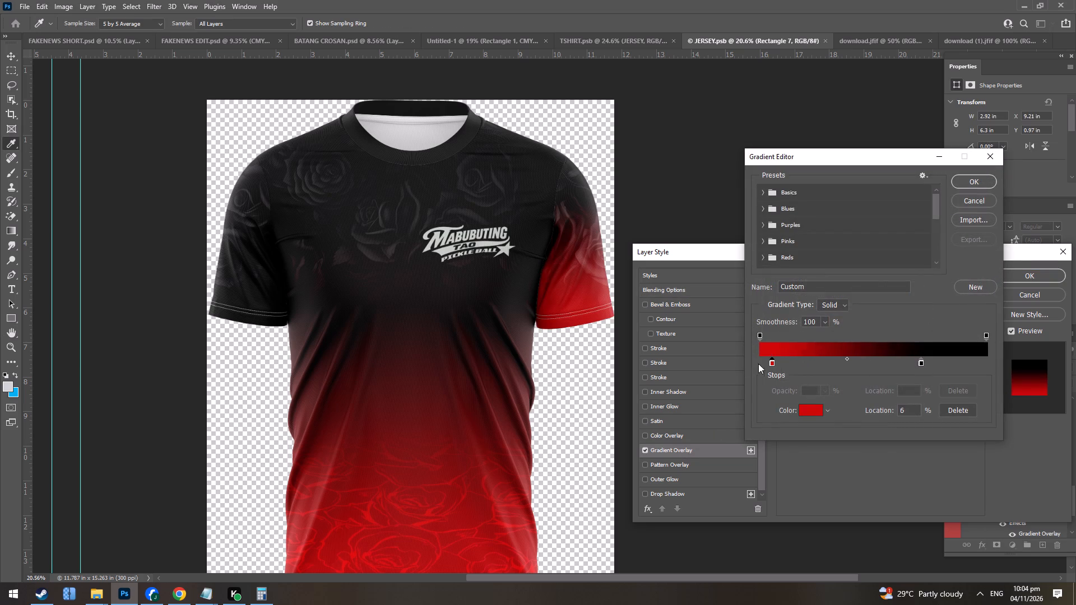
drag(758, 364, 727, 362)
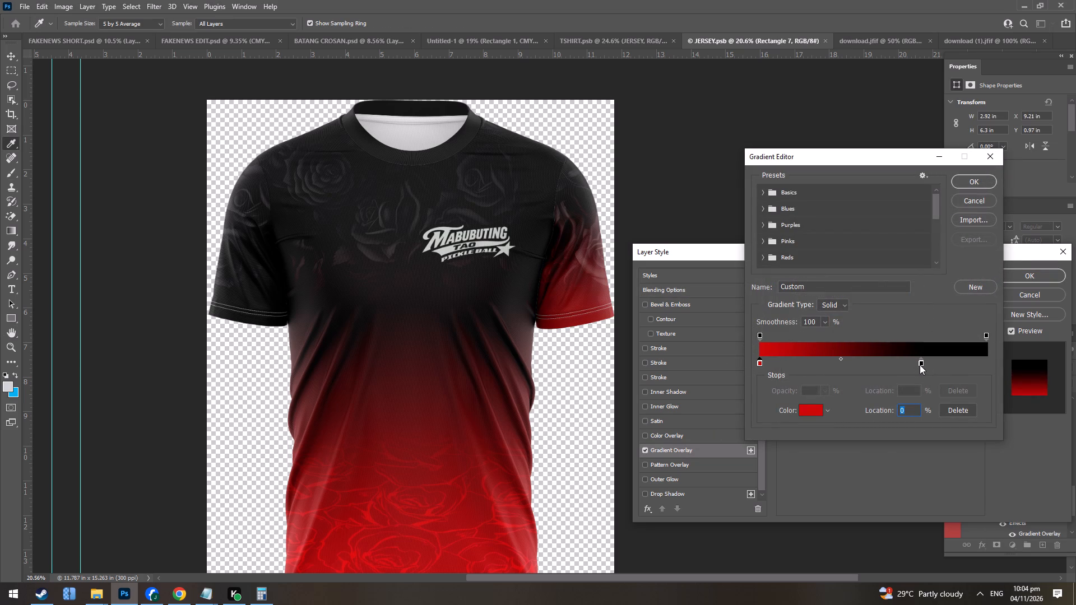
drag(920, 365, 891, 355)
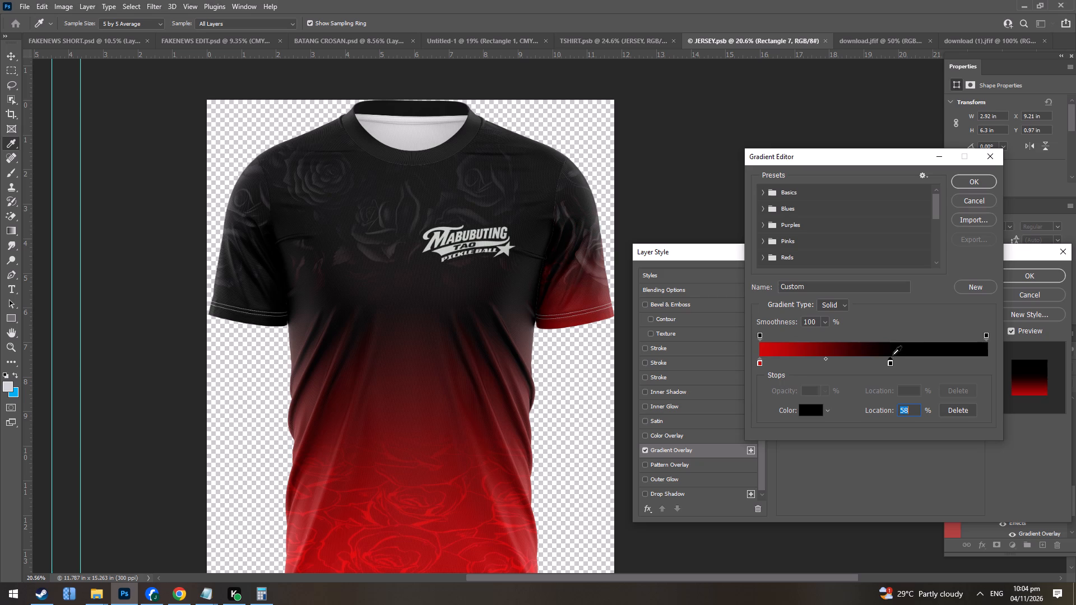
click(975, 179)
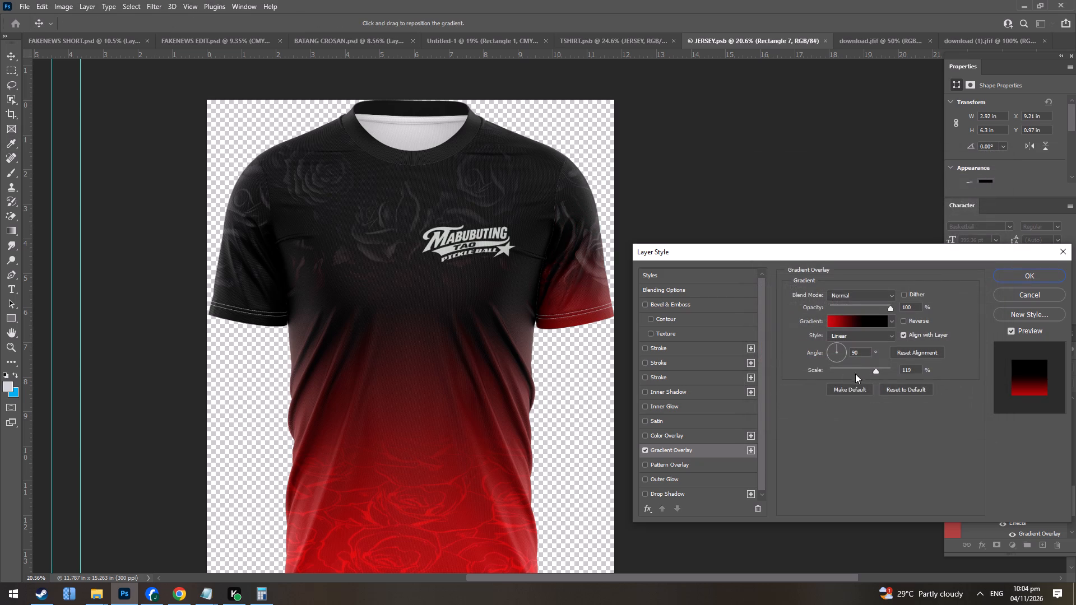
drag(873, 370, 853, 369)
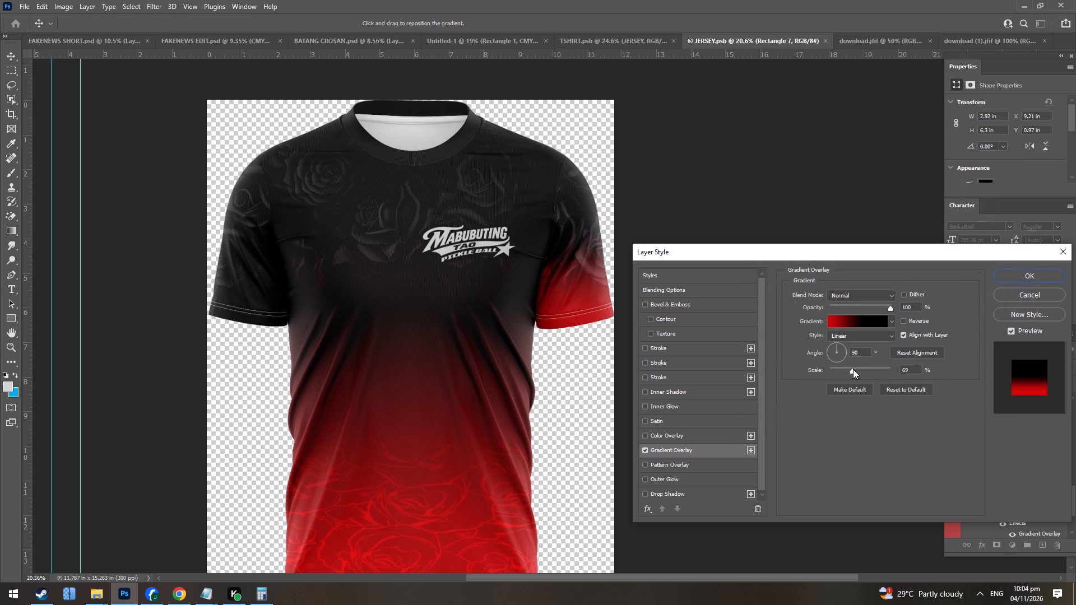
drag(853, 369, 856, 369)
click(1019, 276)
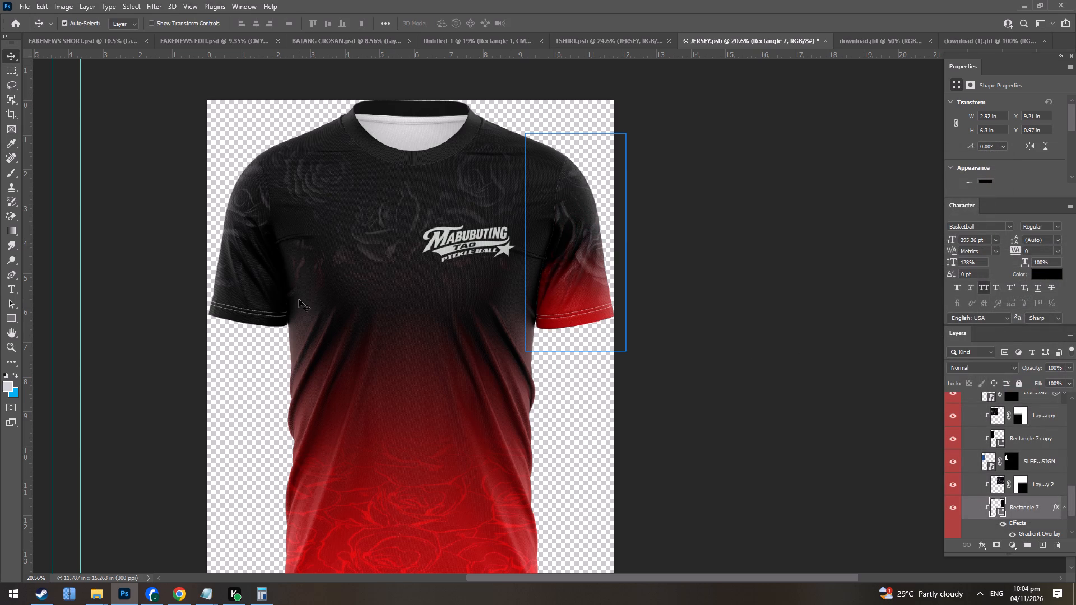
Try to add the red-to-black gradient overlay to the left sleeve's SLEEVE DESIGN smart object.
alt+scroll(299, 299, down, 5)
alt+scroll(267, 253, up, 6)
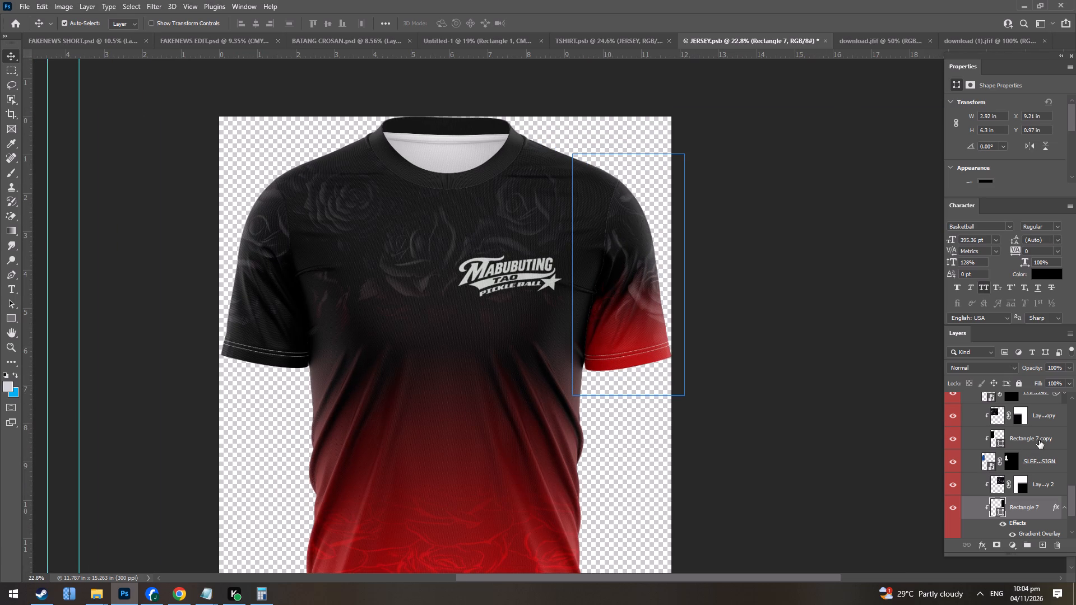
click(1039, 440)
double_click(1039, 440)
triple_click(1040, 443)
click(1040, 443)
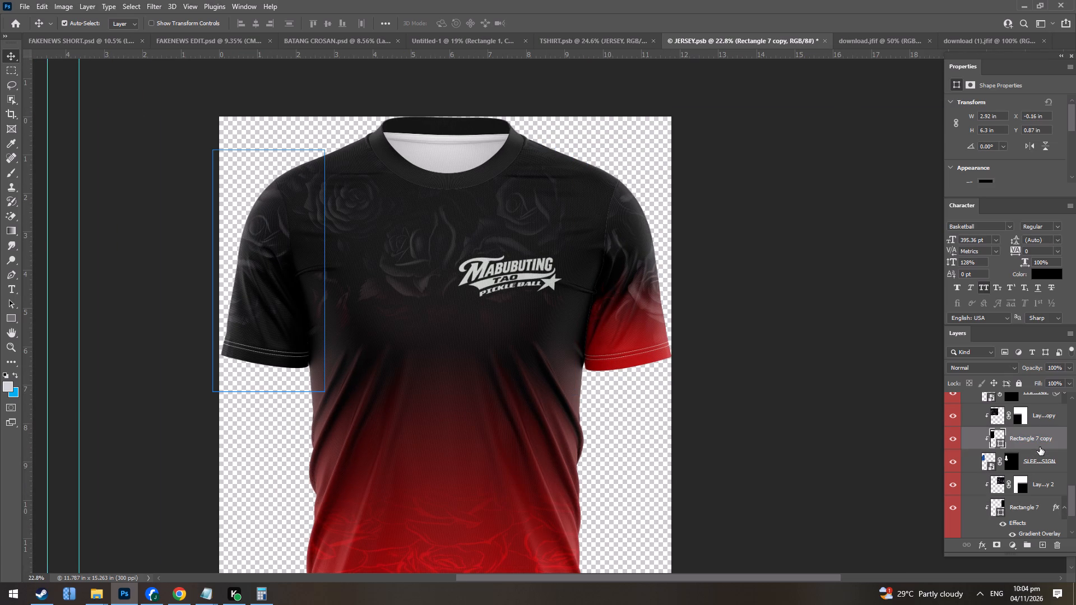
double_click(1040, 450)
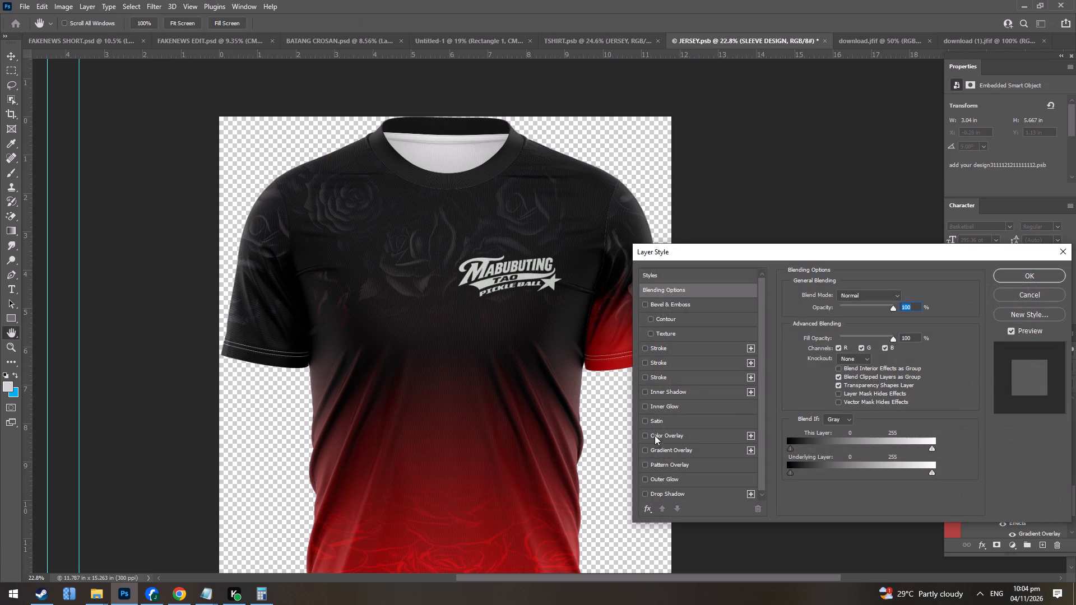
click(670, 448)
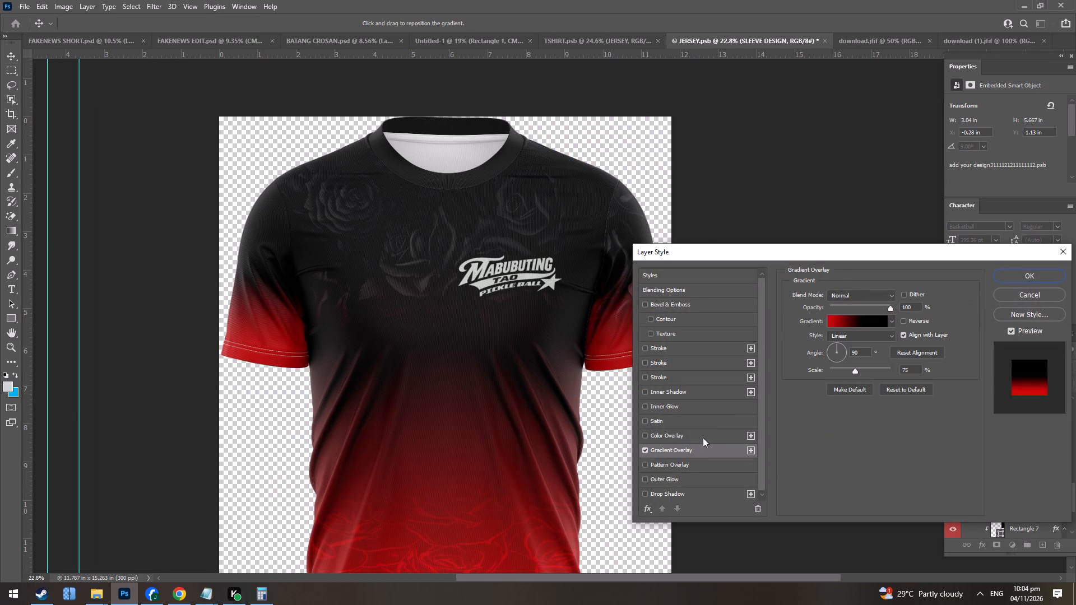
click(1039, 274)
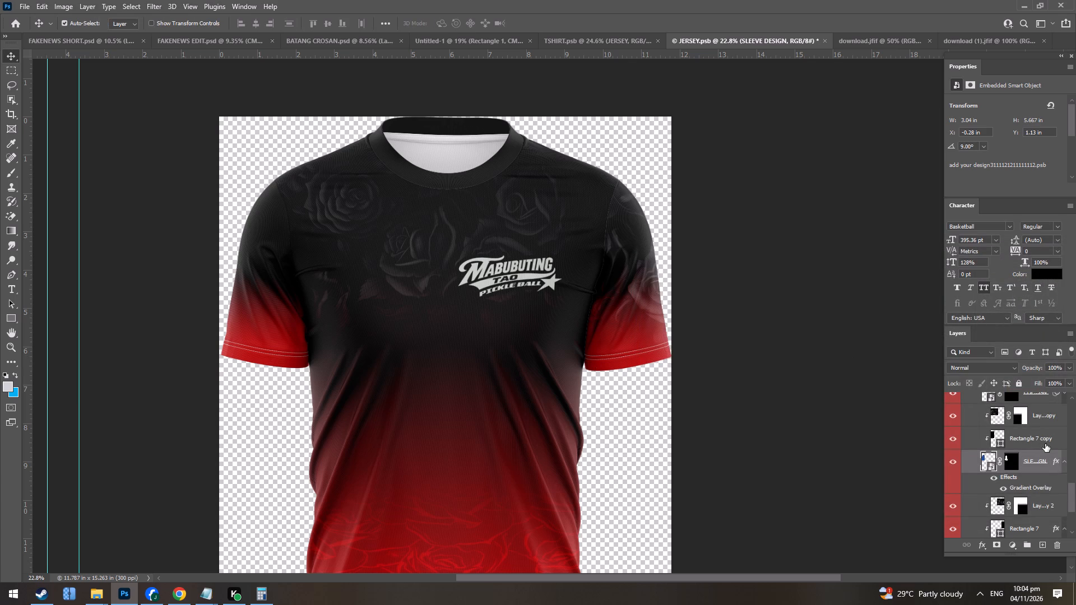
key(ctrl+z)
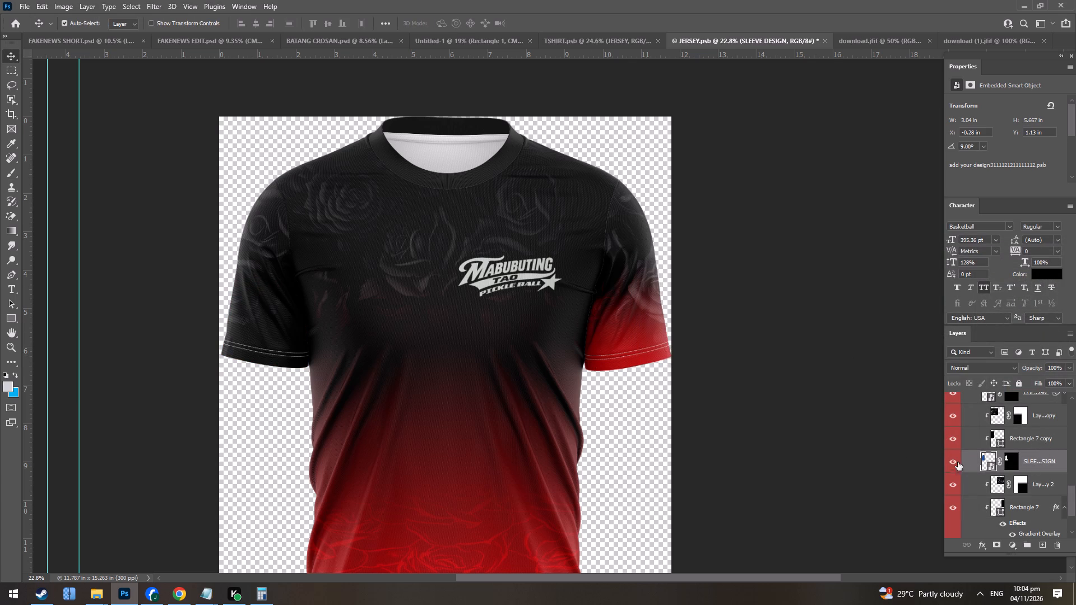
Add the same red-to-black gradient overlay to Rectangle 7 copy on the left sleeve.
triple_click(1060, 443)
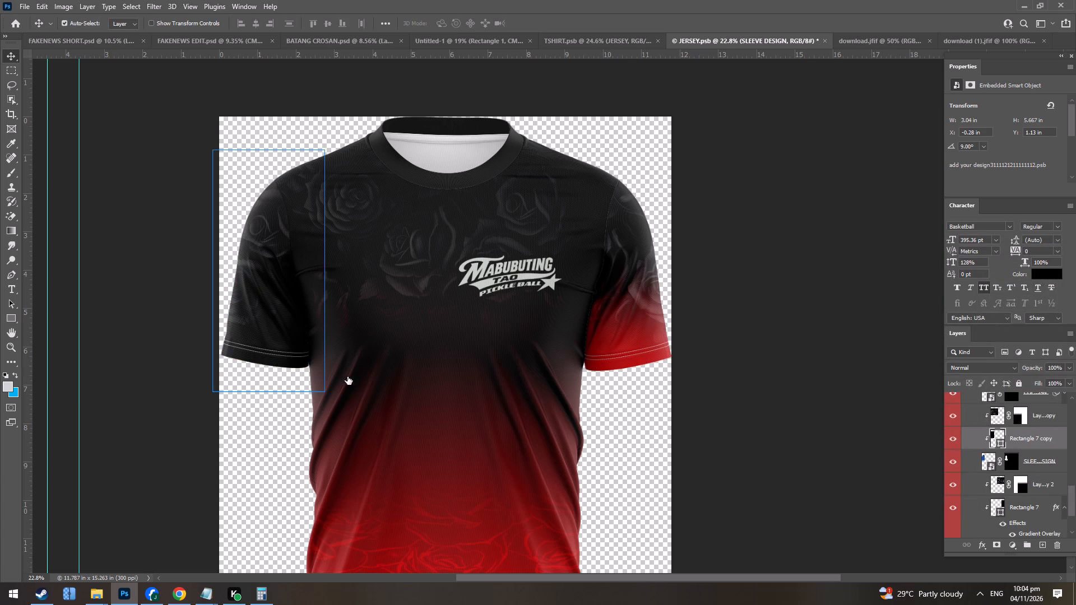
click(681, 449)
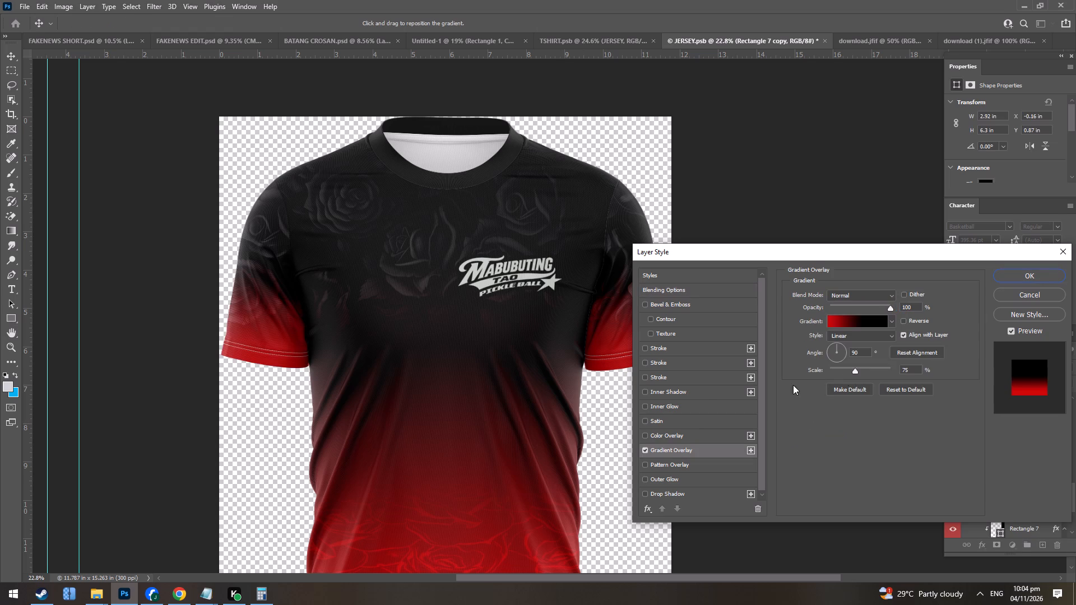
Apply the gradient overlay to Rectangle 7 copy and save the front jersey's smart object, JERSEY.psb.
click(1027, 281)
alt+scroll(425, 412, down, 2)
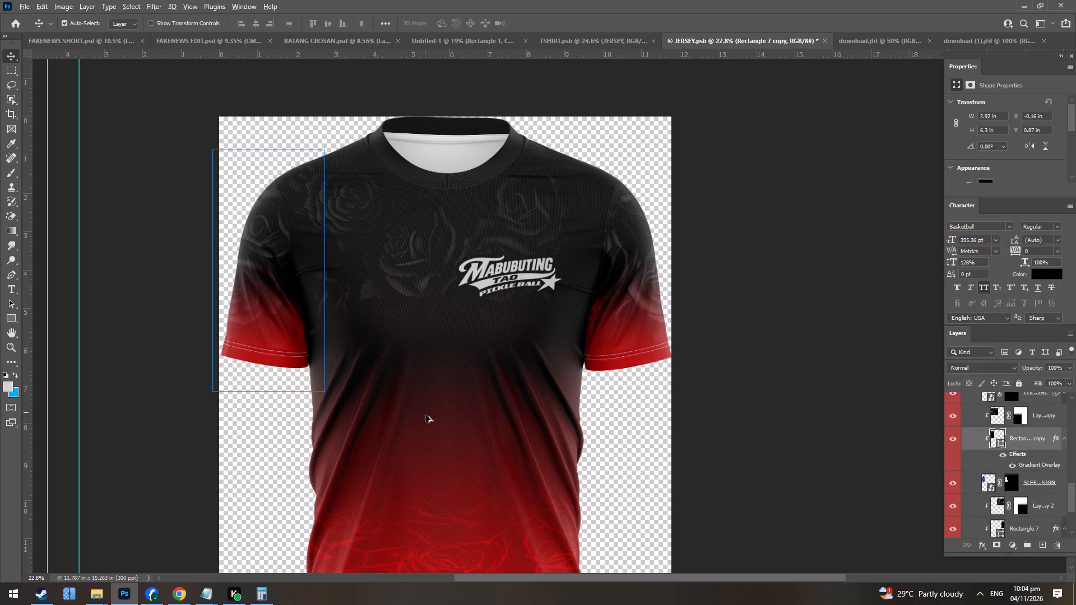
alt+scroll(426, 415, down, 5)
click(683, 398)
alt+scroll(619, 408, down, 2)
alt+scroll(510, 393, up, 5)
key(ctrl+s)
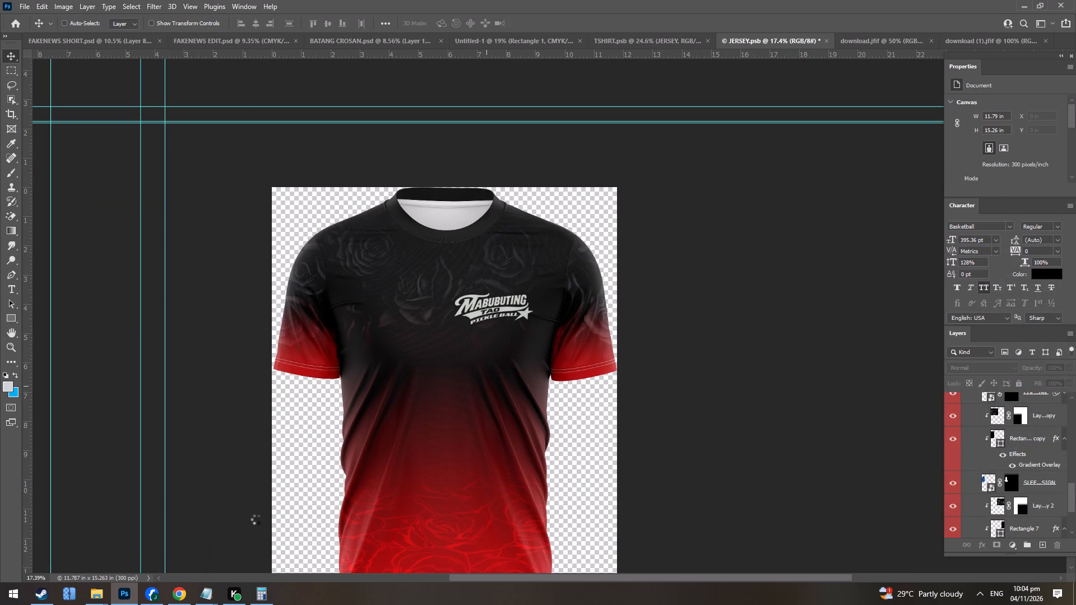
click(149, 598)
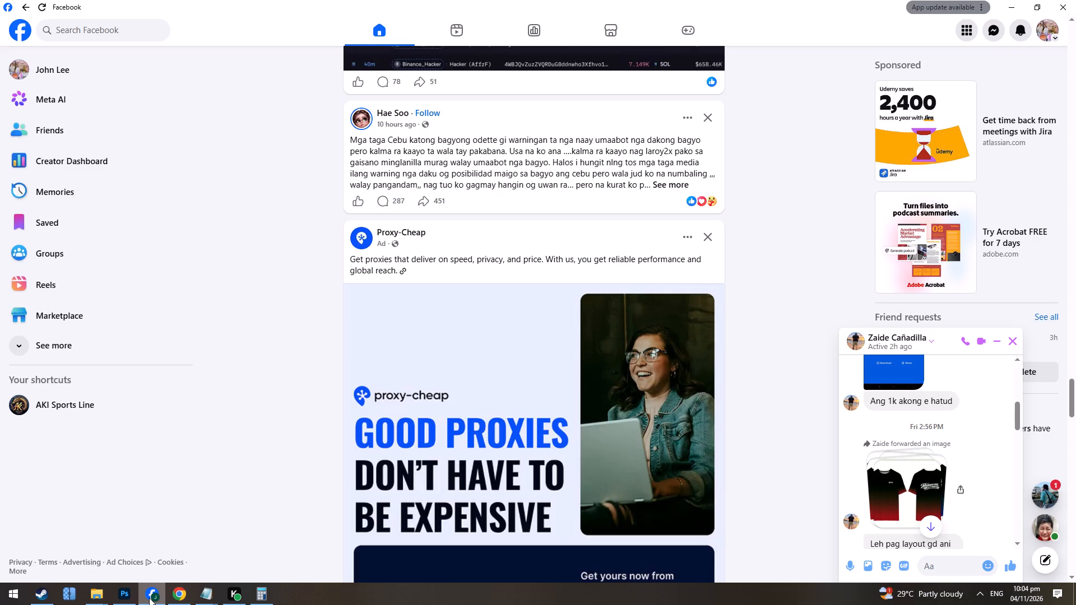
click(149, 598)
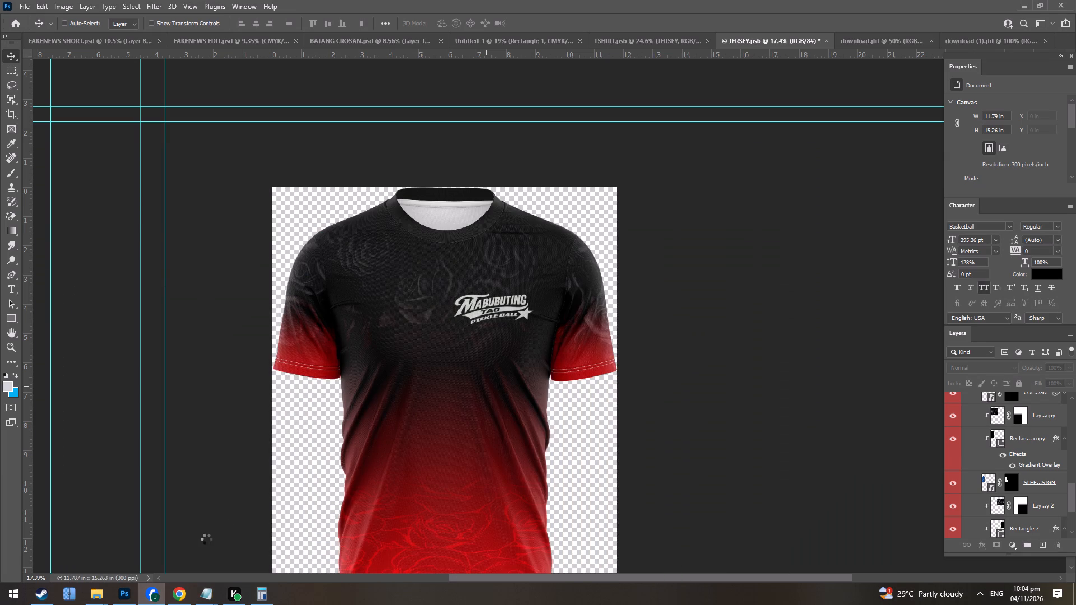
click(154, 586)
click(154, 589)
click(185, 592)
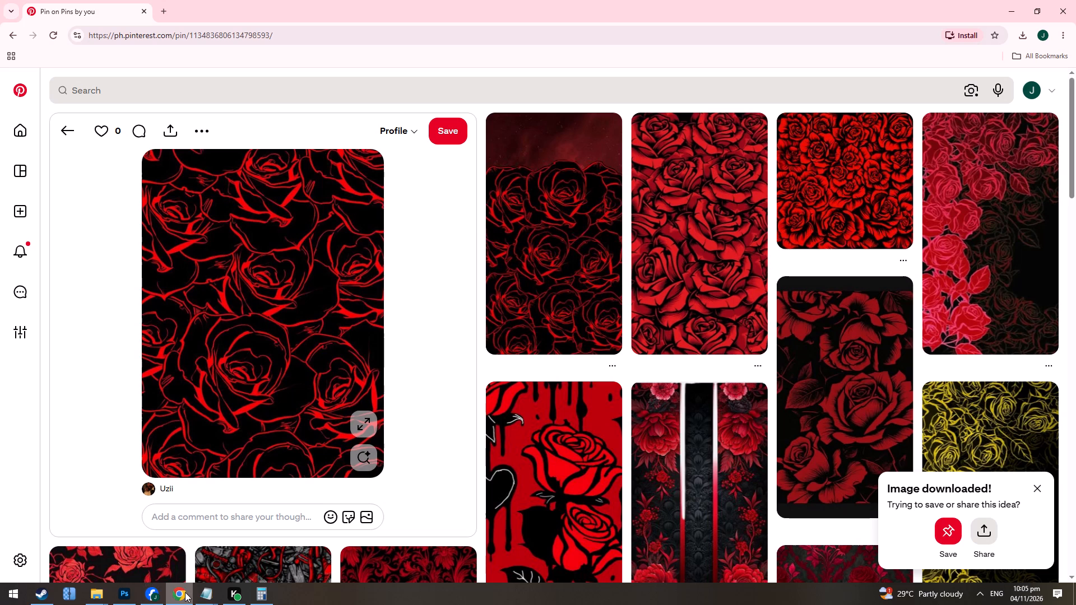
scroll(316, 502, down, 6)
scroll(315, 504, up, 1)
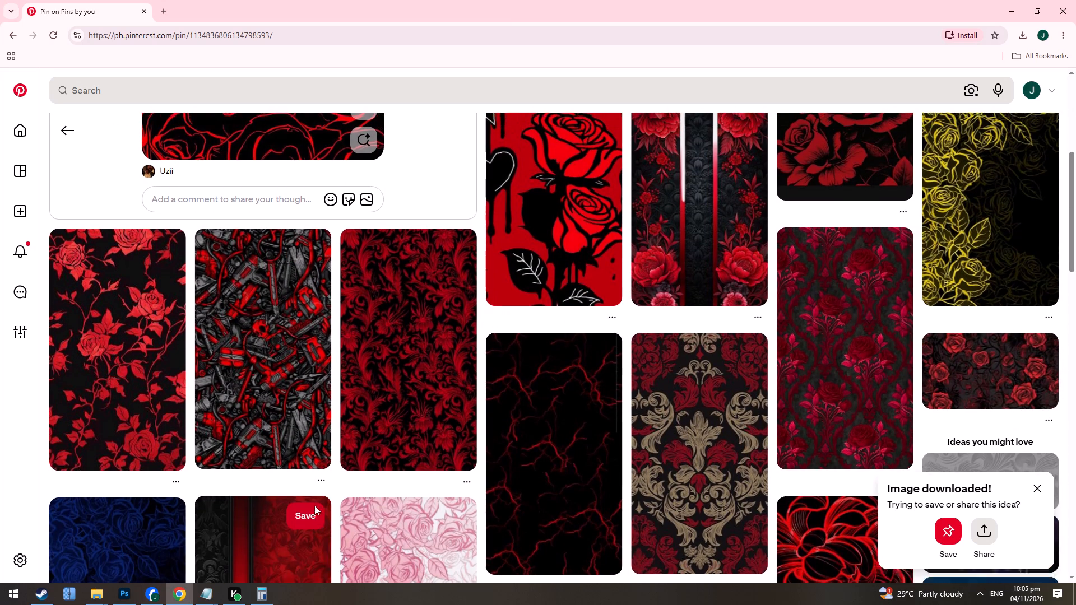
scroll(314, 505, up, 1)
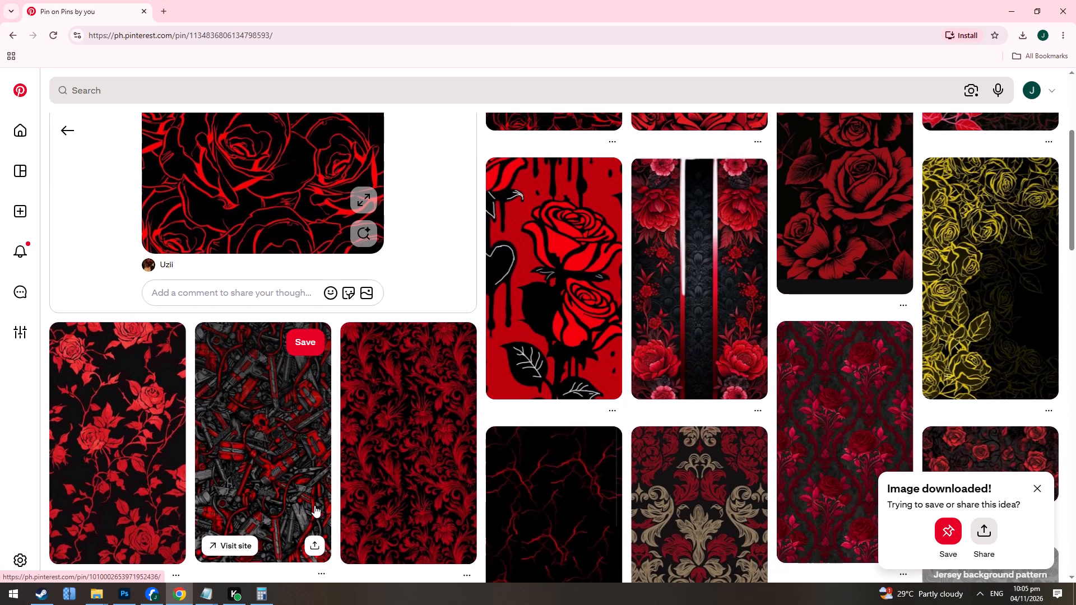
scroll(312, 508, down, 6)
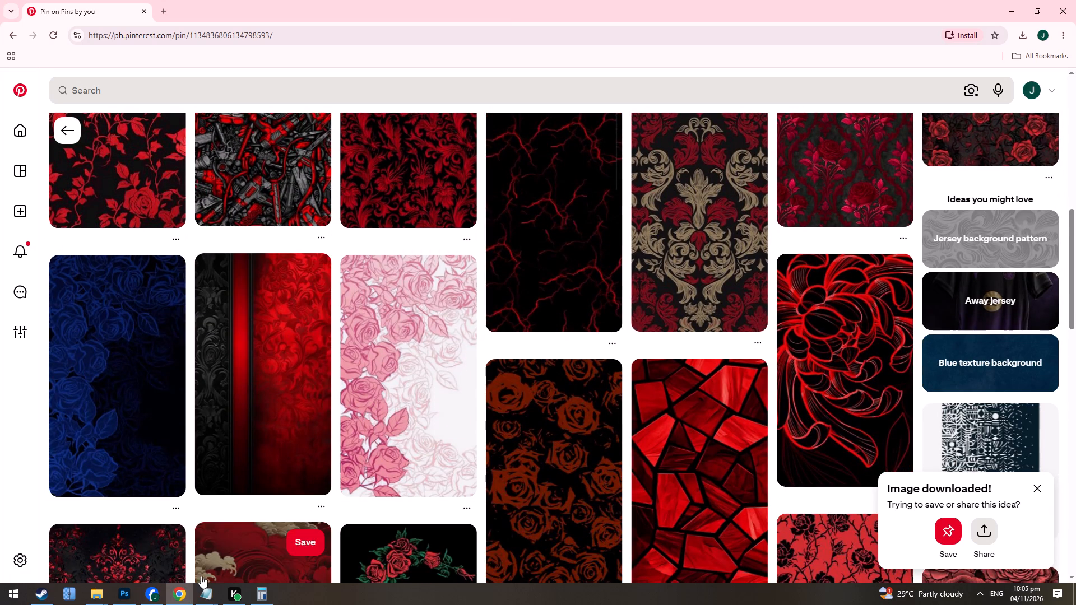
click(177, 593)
Switch to Facebook, open the chat with the last contact in the restricted accounts, and unrestrict them.
click(157, 597)
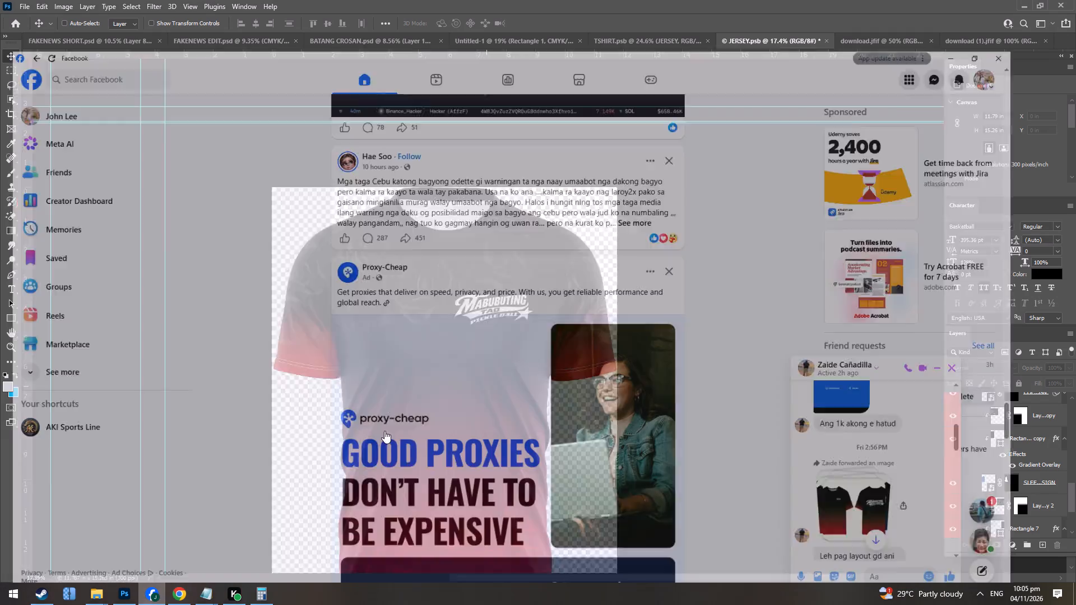
click(1007, 29)
click(985, 38)
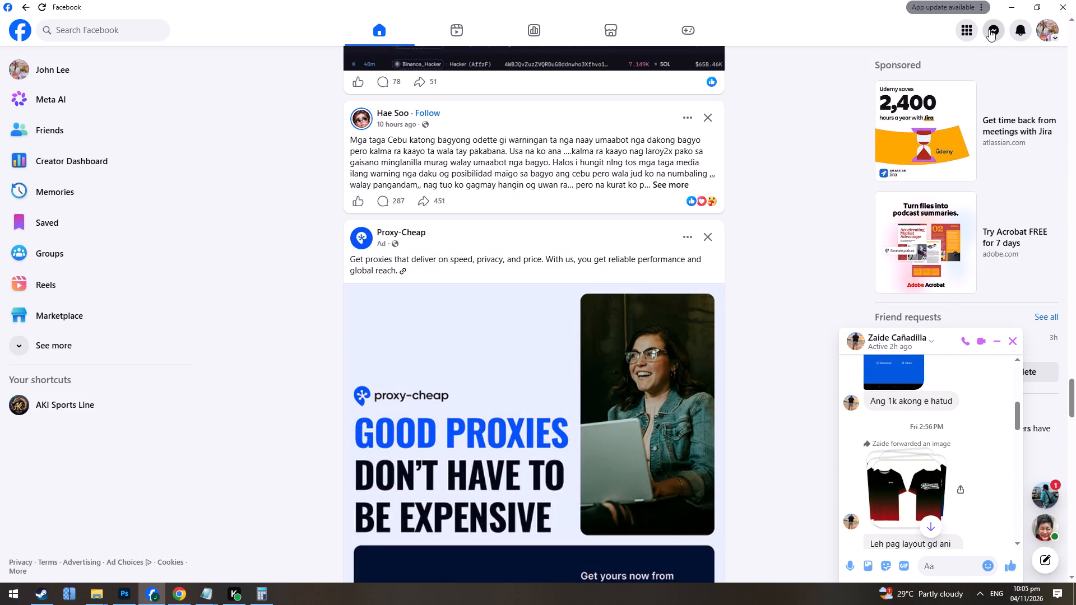
click(989, 29)
click(994, 55)
click(851, 311)
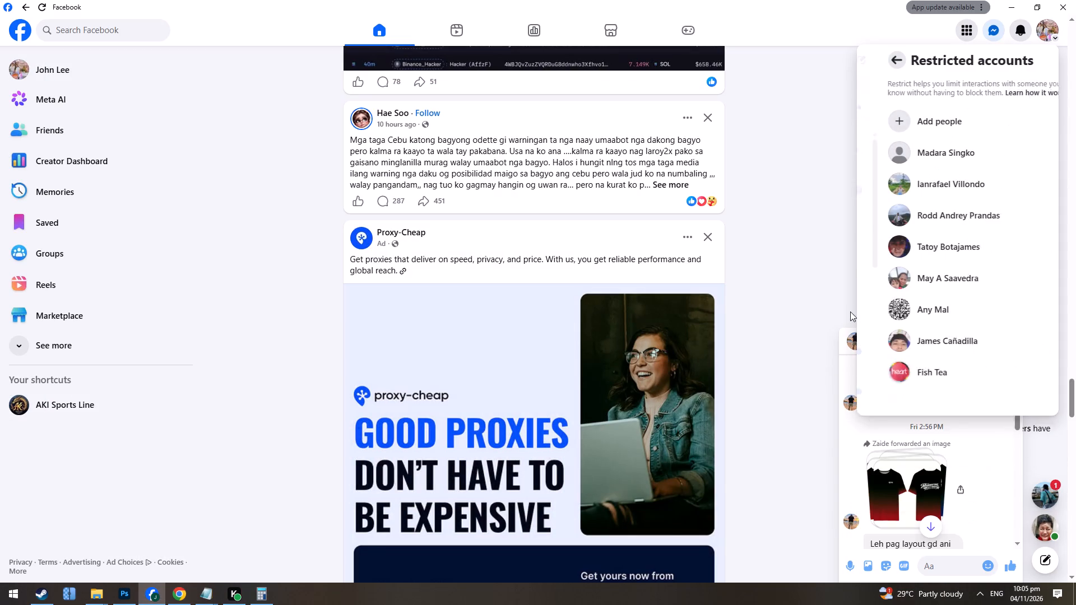
click(889, 365)
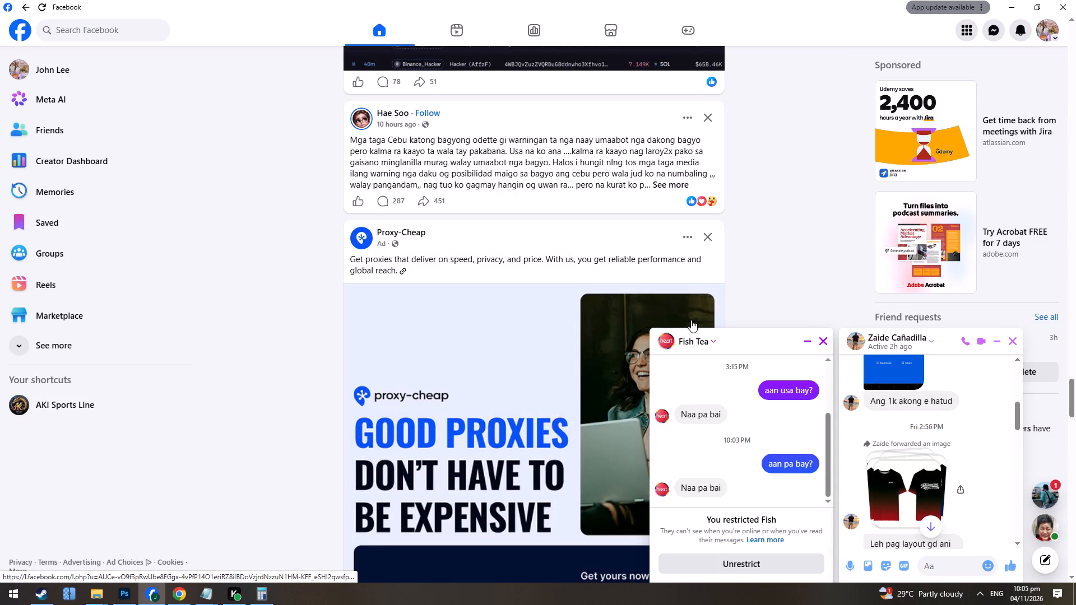
scroll(304, 379, down, 8)
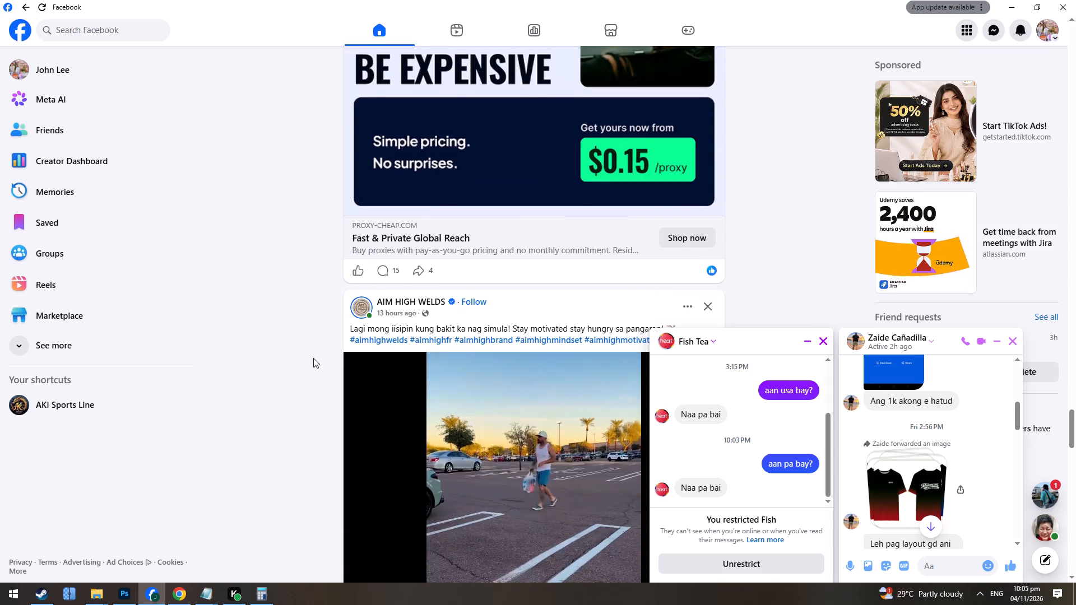
scroll(322, 356, up, 6)
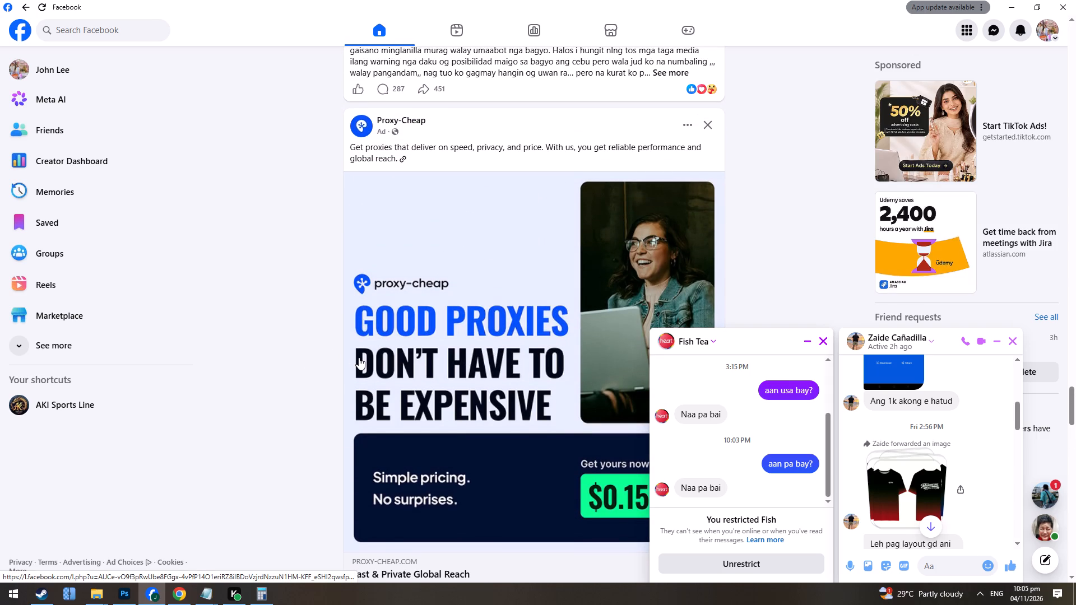
click(780, 561)
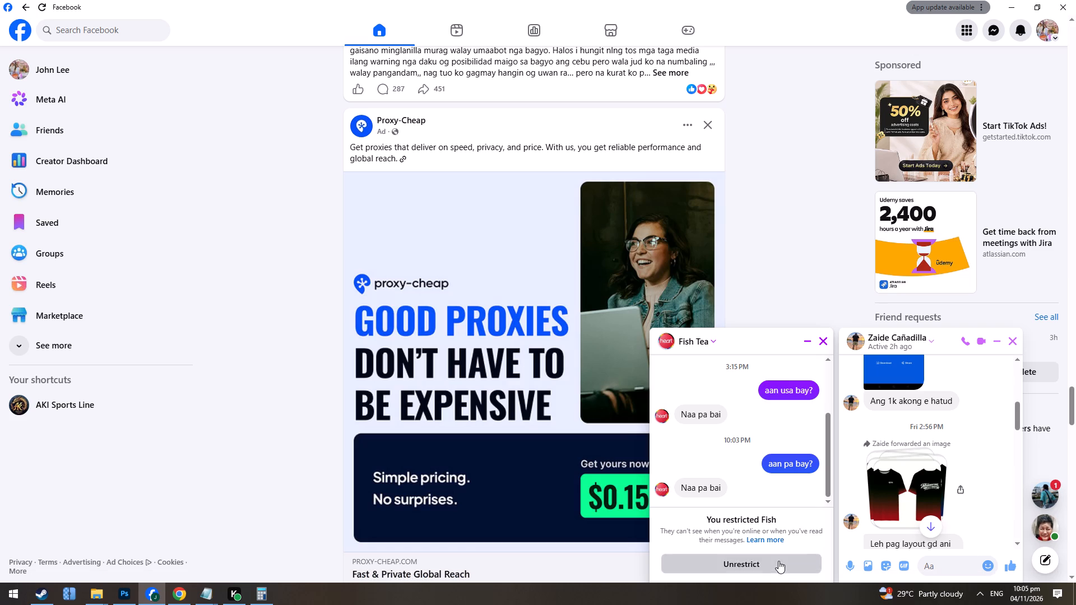
click(745, 565)
Send the contact the message "Bai laini ko usa bay ha paabot pako sa kwarta nag deliver pa".
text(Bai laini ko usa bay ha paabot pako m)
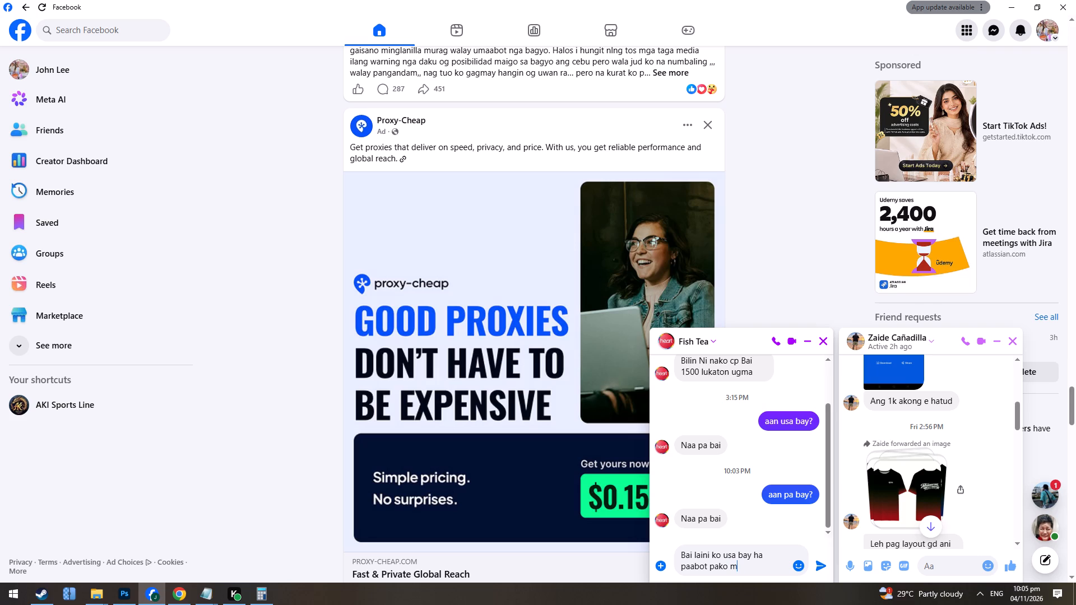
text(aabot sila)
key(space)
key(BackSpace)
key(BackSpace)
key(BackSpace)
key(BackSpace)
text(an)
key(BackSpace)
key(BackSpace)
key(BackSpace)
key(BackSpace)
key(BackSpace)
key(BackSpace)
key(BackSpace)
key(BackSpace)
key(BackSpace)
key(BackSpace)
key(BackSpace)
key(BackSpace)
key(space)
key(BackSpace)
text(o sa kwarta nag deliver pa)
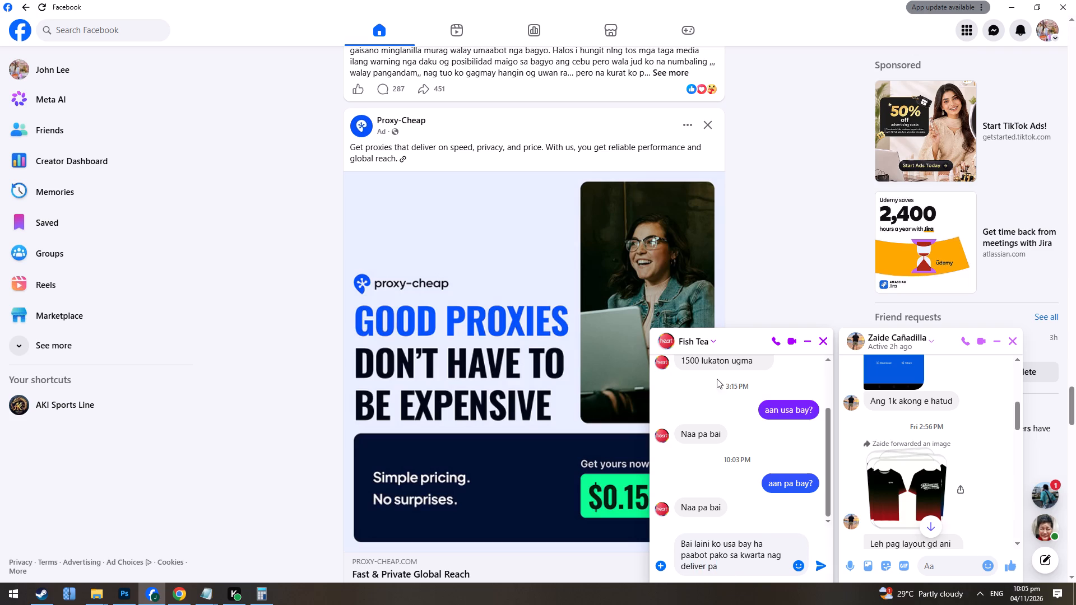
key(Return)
Restrict the same contact again from their chat.
click(695, 340)
scroll(605, 426, down, 5)
click(553, 426)
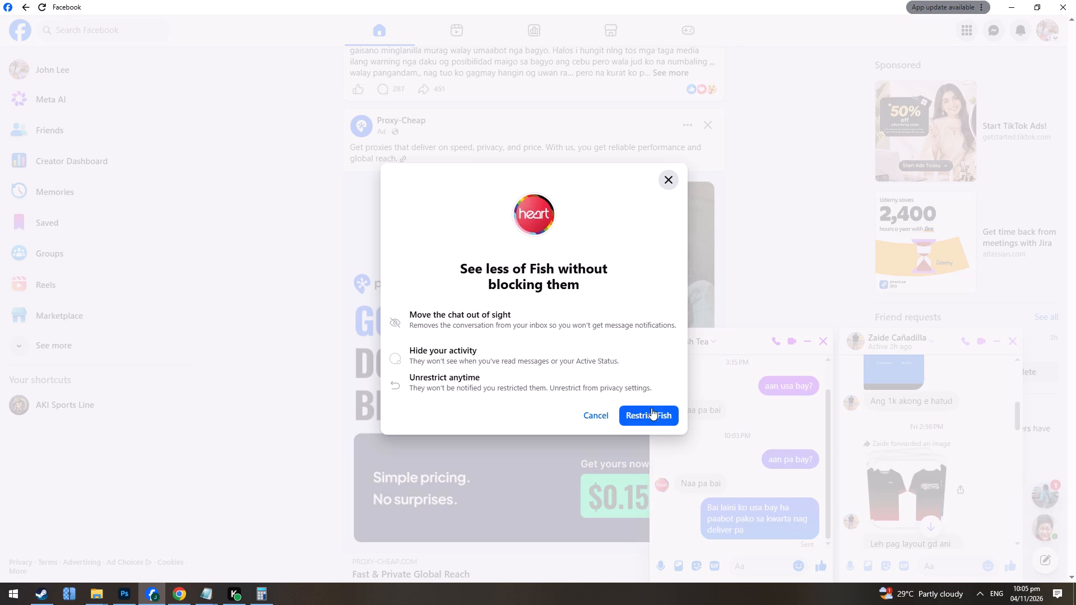
click(664, 420)
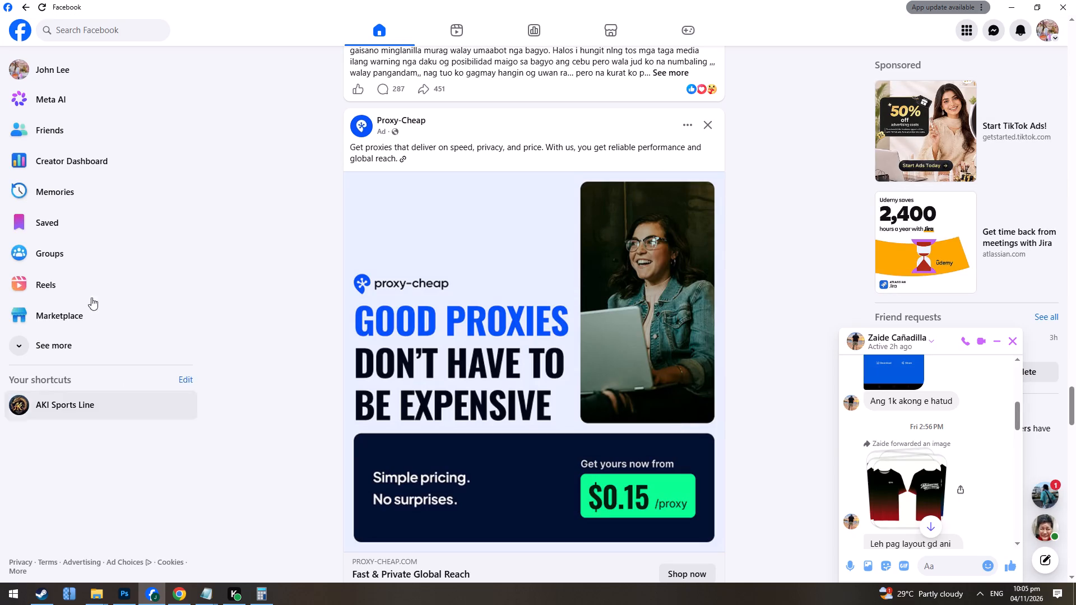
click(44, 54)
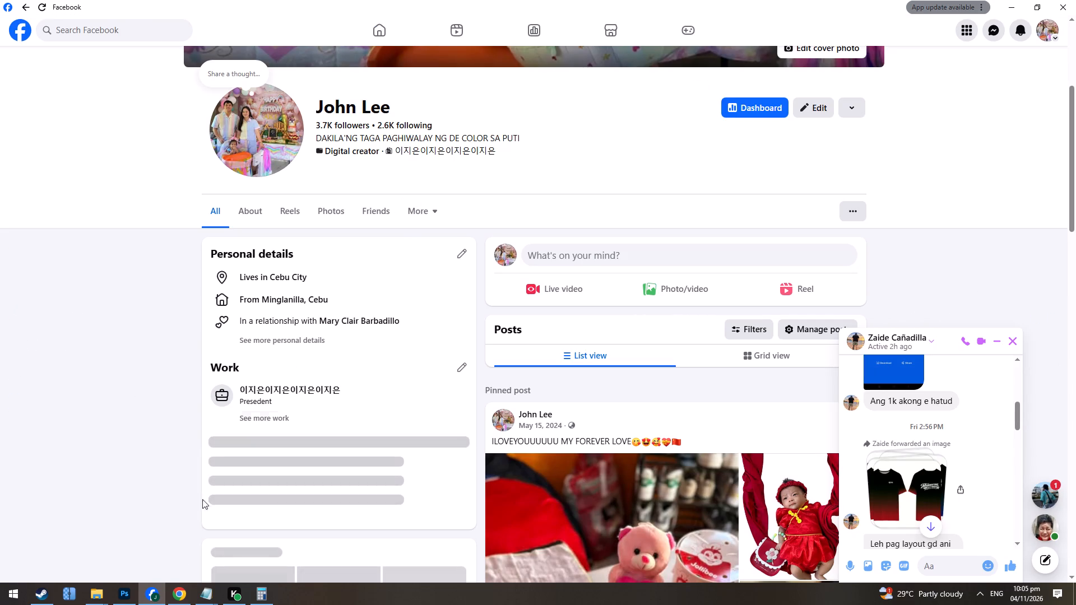
Switch back to Photoshop and open the white-and-navy back jersey's smart object from TSHIRT.psb for editing.
click(157, 589)
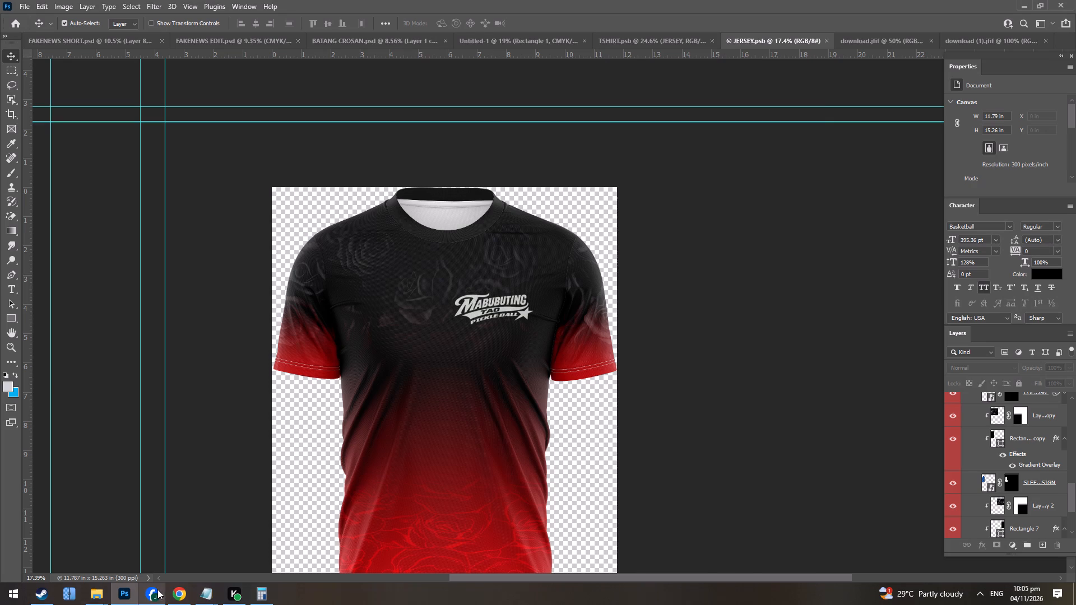
click(642, 33)
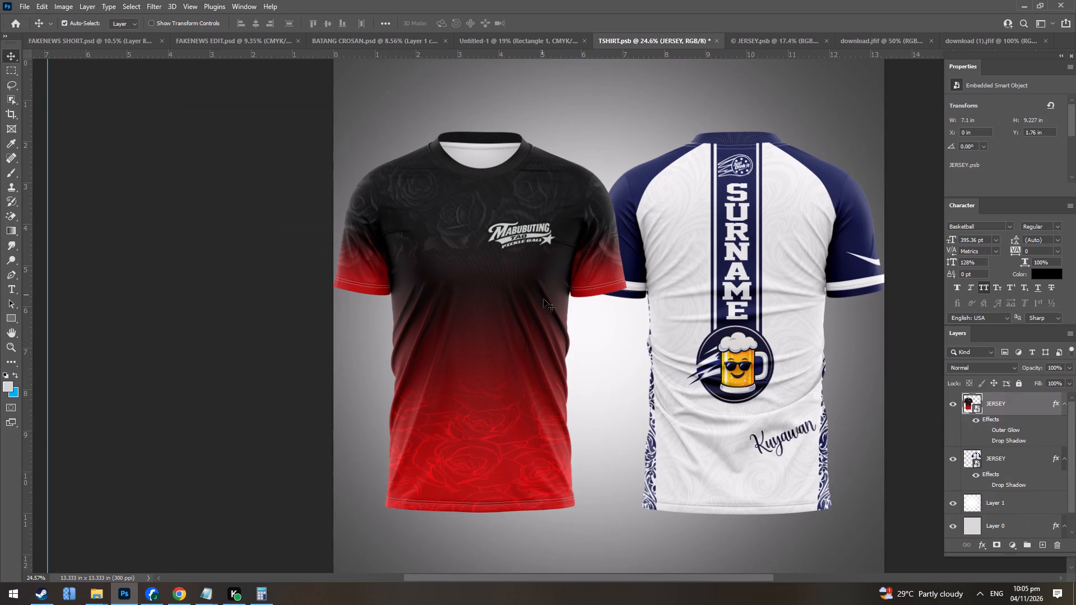
click(745, 432)
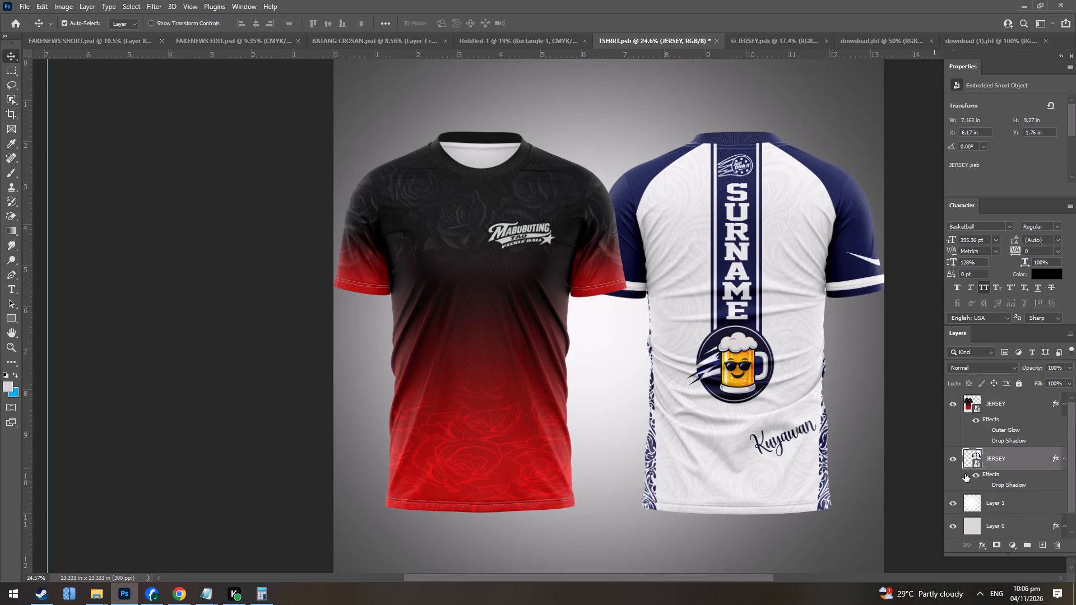
double_click(977, 464)
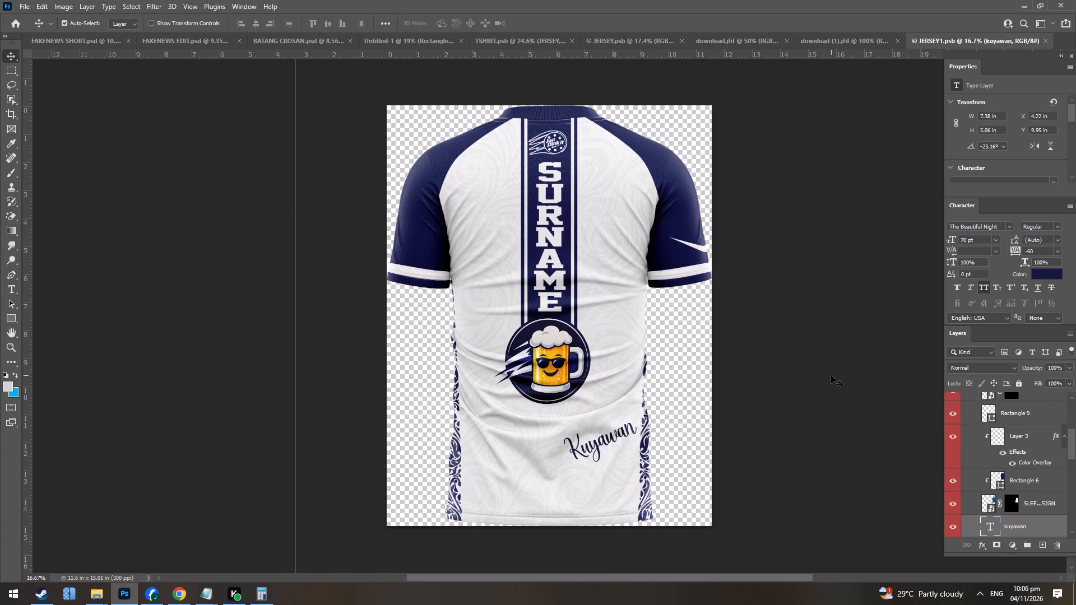
Delete the old back design layers from kuyawan down through Layer 1, leaving the JERSEY DESIGN smart object in JERSEY1.psb.
scroll(974, 465, down, 7)
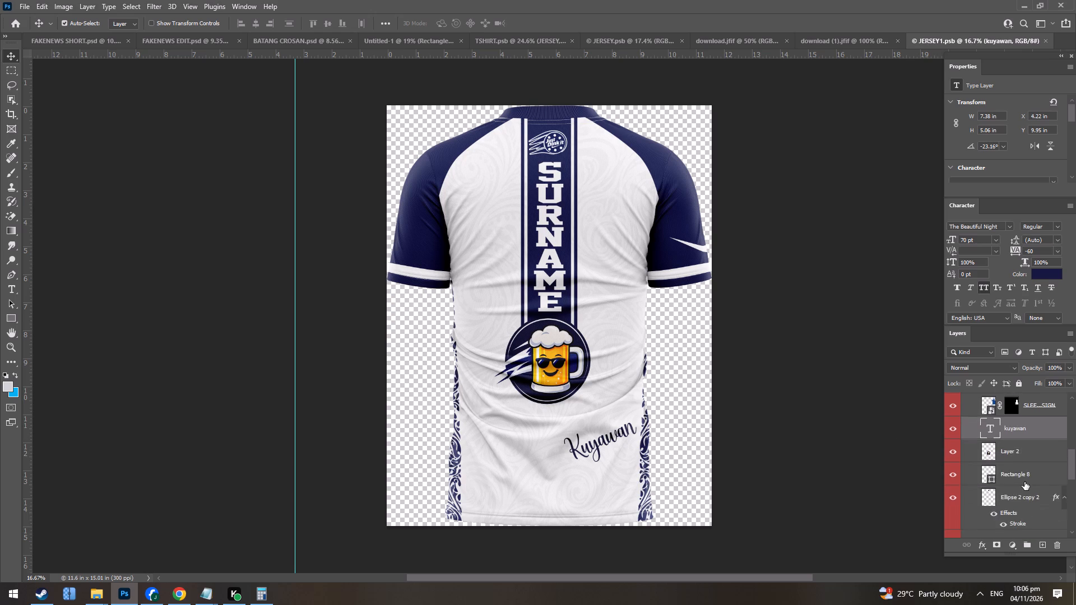
key(Delete)
key(Delete)
key(Delete)
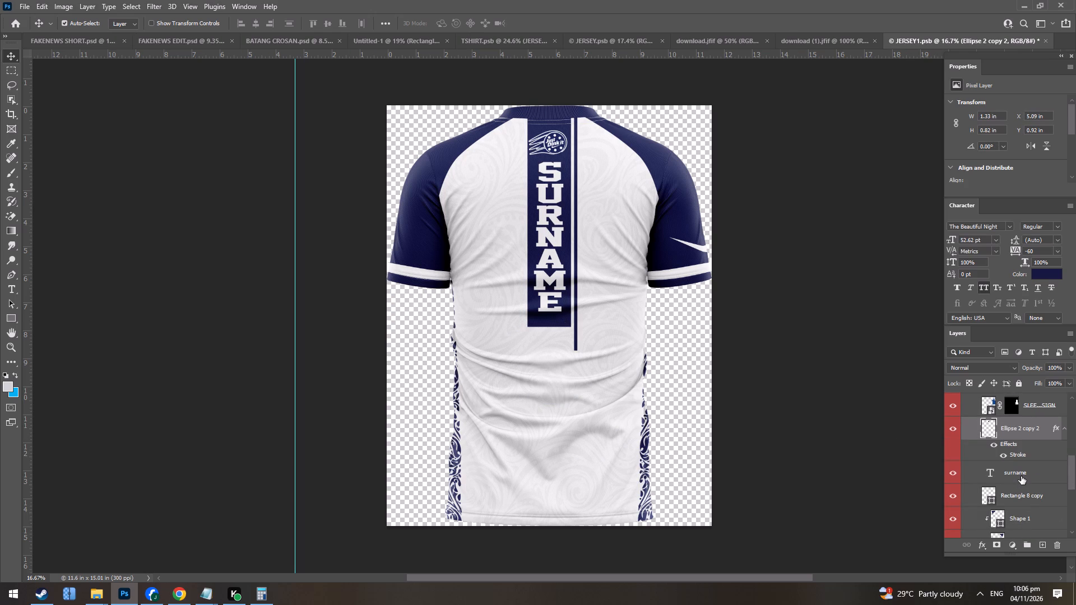
key(Delete)
key(Delete)
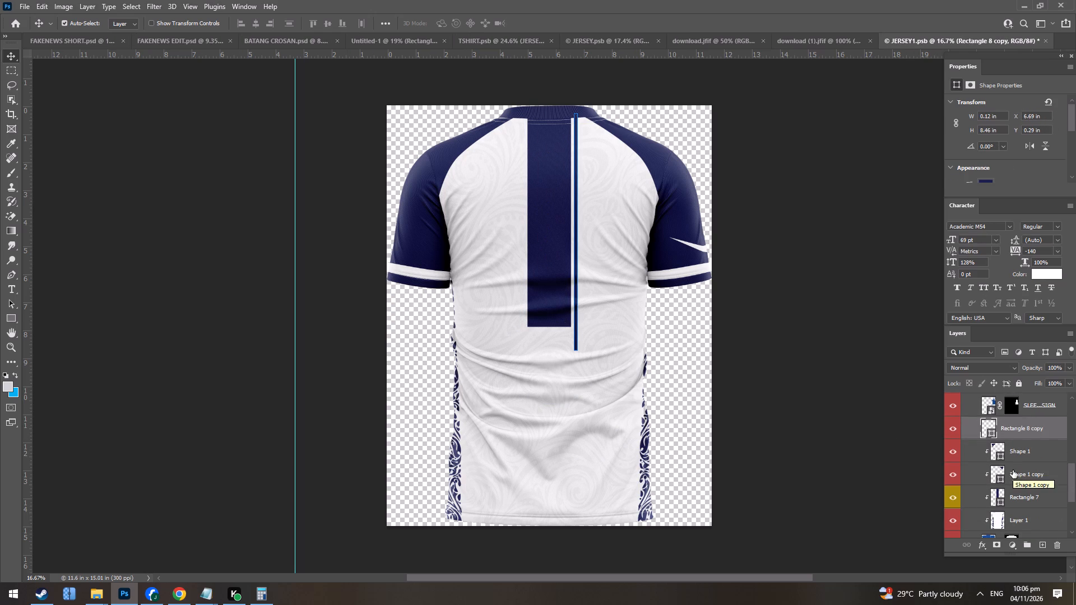
key(Delete)
key(Delete)
key(Delete)
key(Delete)
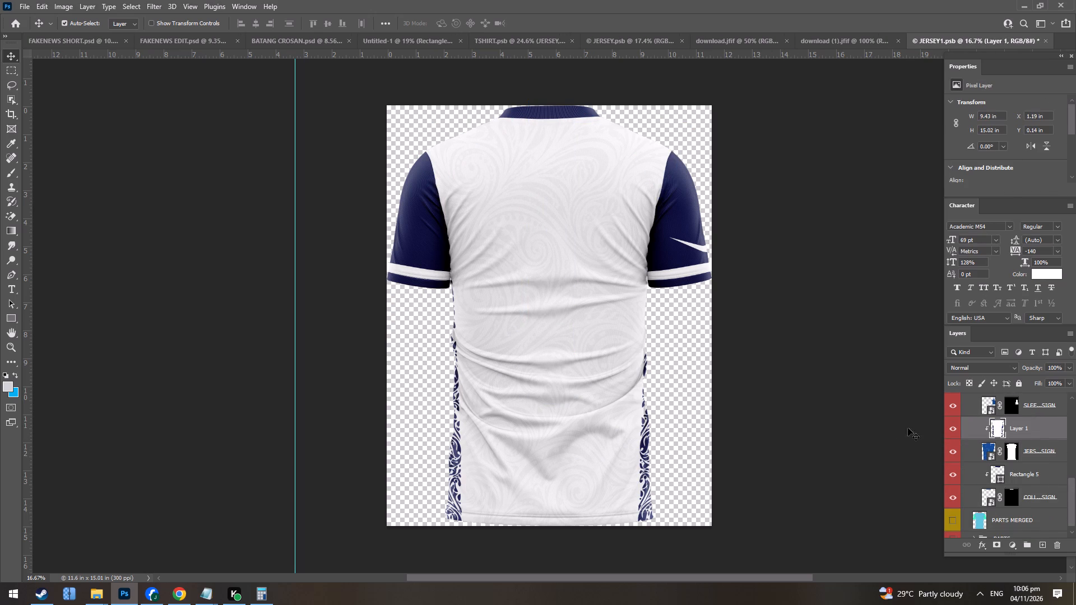
key(Delete)
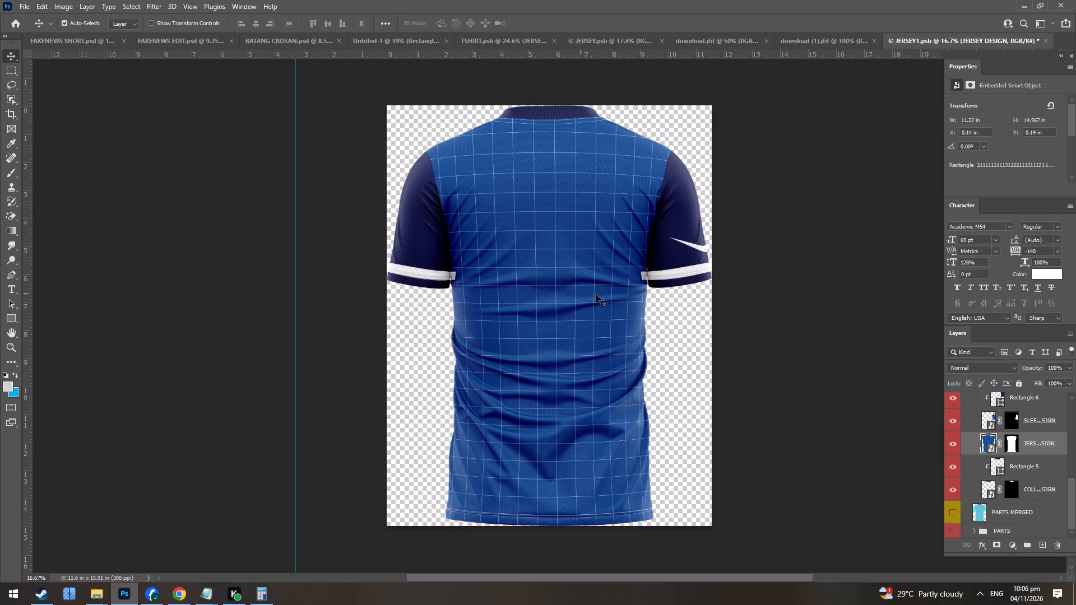
scroll(607, 297, down, 3)
Close the two rose reference images, download.jfif and download (1).jfif.
click(817, 41)
click(527, 43)
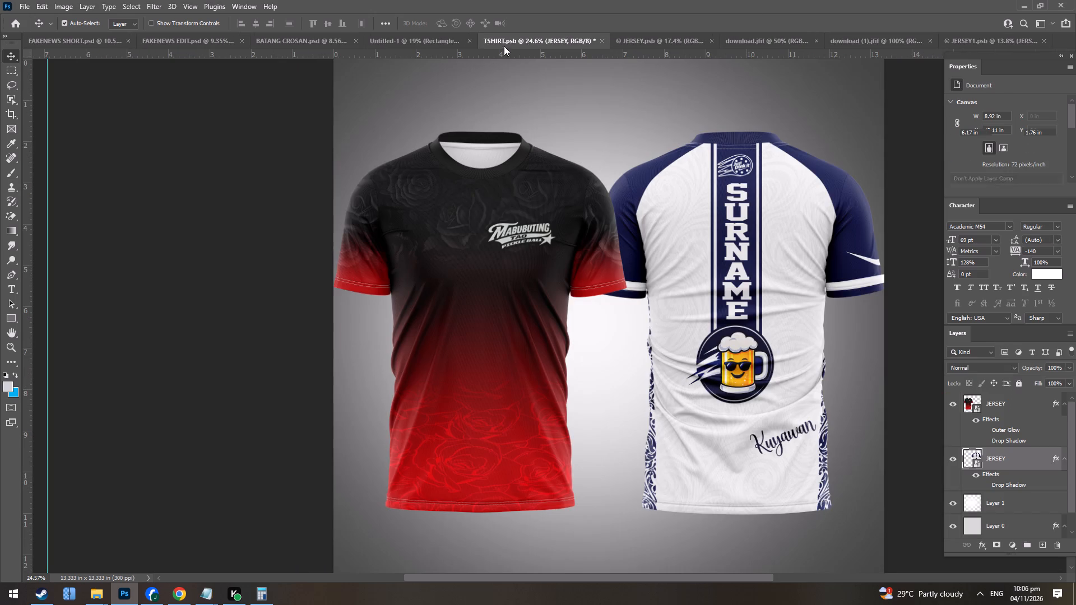
click(699, 41)
click(745, 37)
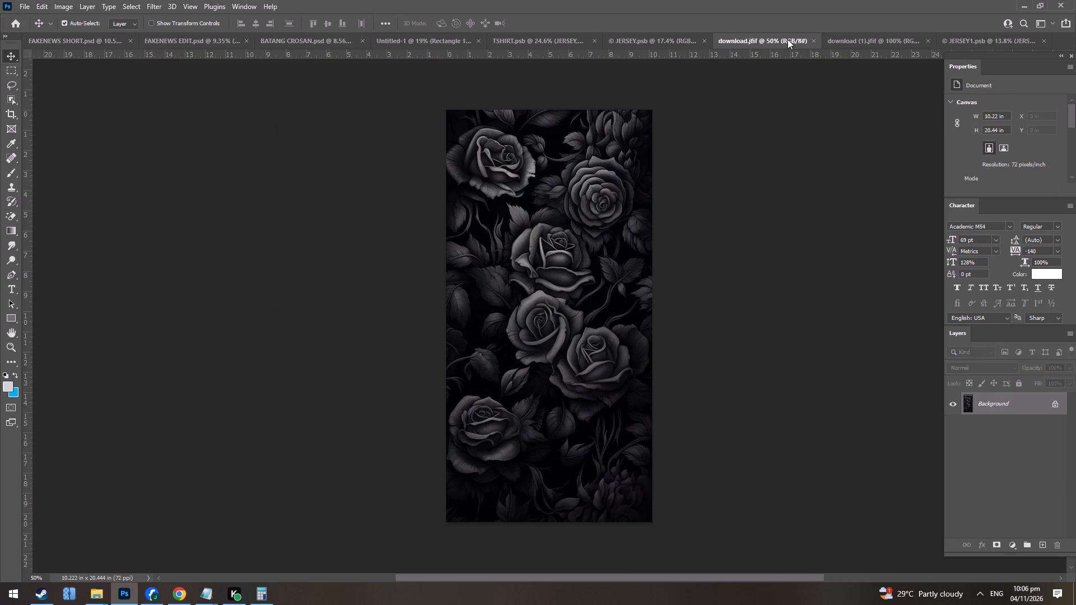
click(813, 39)
click(855, 37)
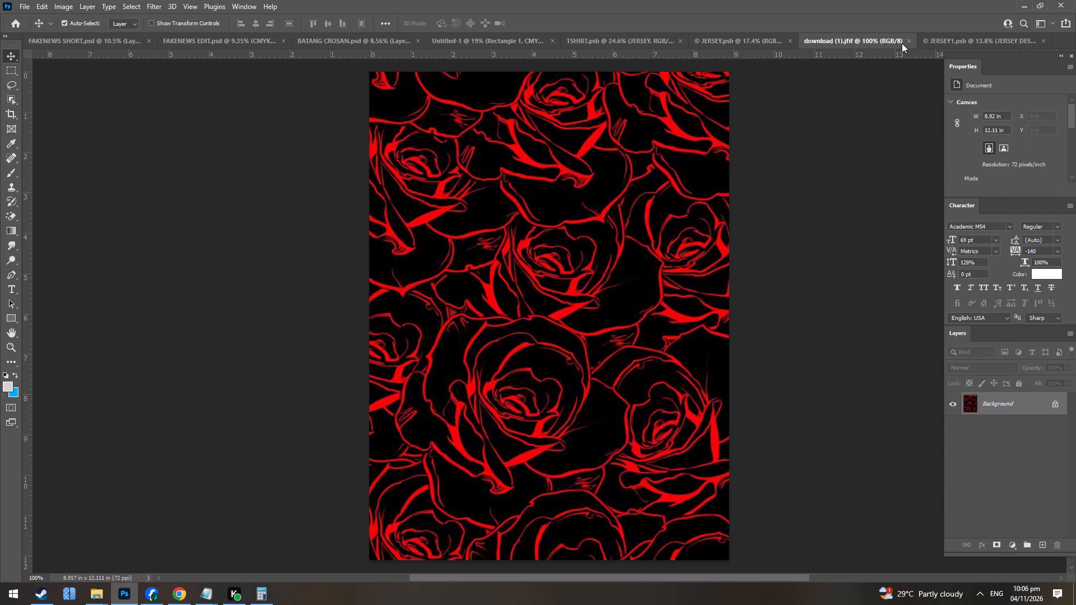
click(907, 40)
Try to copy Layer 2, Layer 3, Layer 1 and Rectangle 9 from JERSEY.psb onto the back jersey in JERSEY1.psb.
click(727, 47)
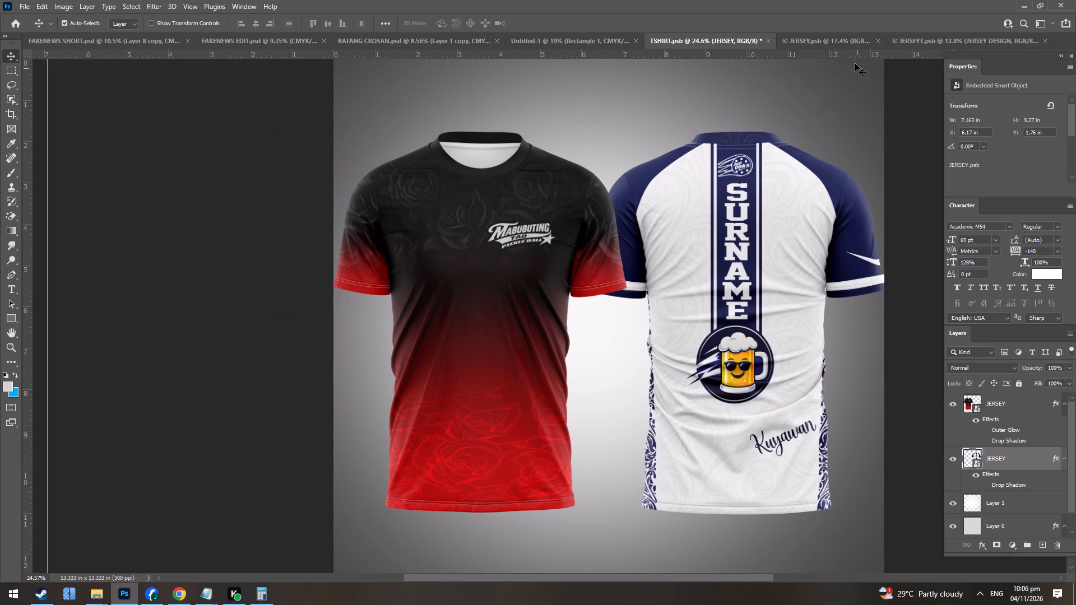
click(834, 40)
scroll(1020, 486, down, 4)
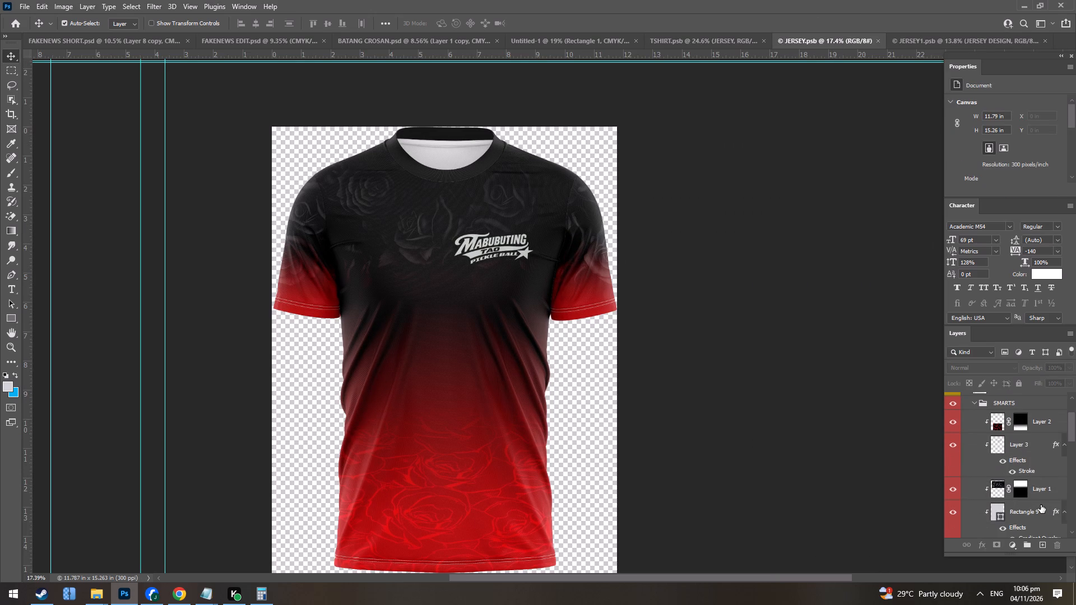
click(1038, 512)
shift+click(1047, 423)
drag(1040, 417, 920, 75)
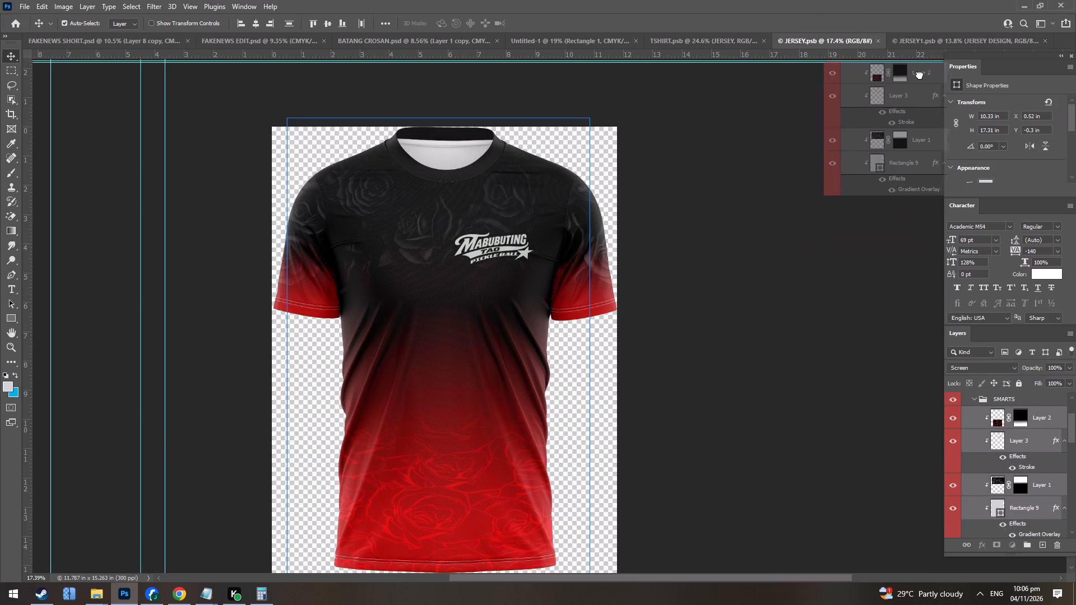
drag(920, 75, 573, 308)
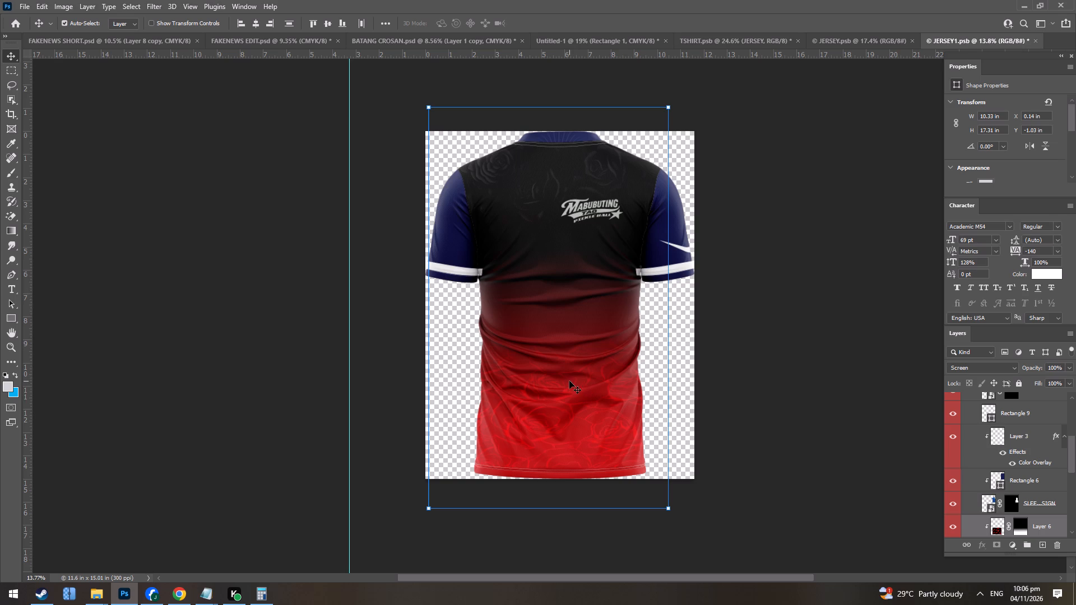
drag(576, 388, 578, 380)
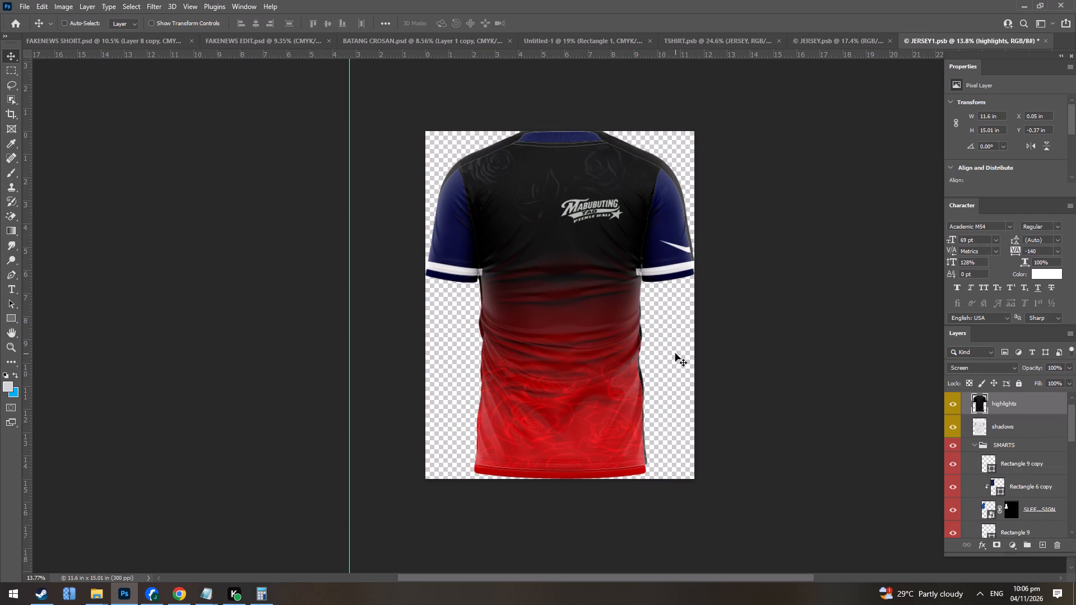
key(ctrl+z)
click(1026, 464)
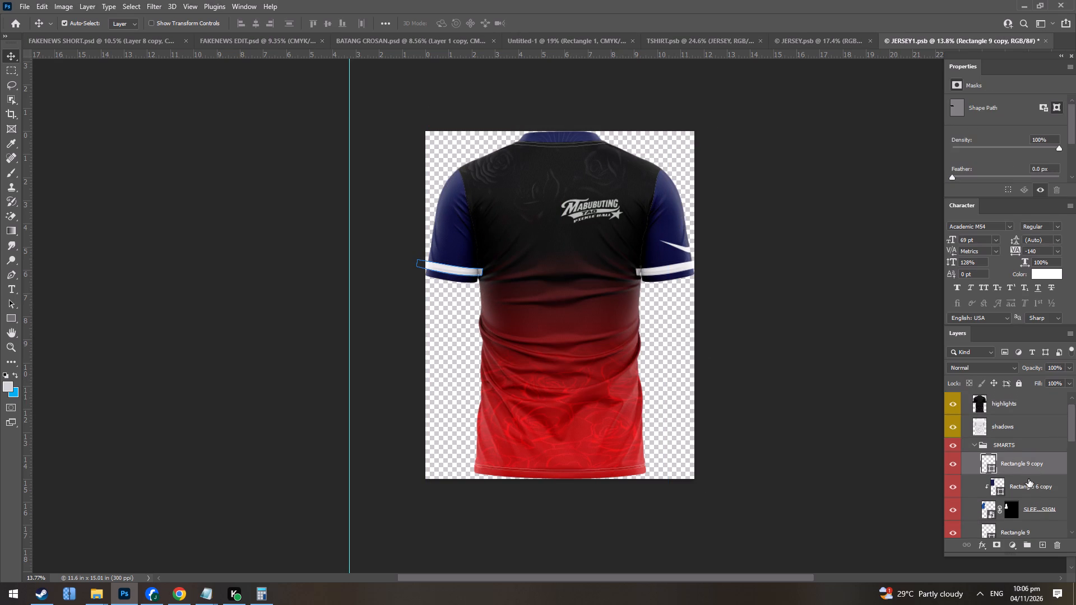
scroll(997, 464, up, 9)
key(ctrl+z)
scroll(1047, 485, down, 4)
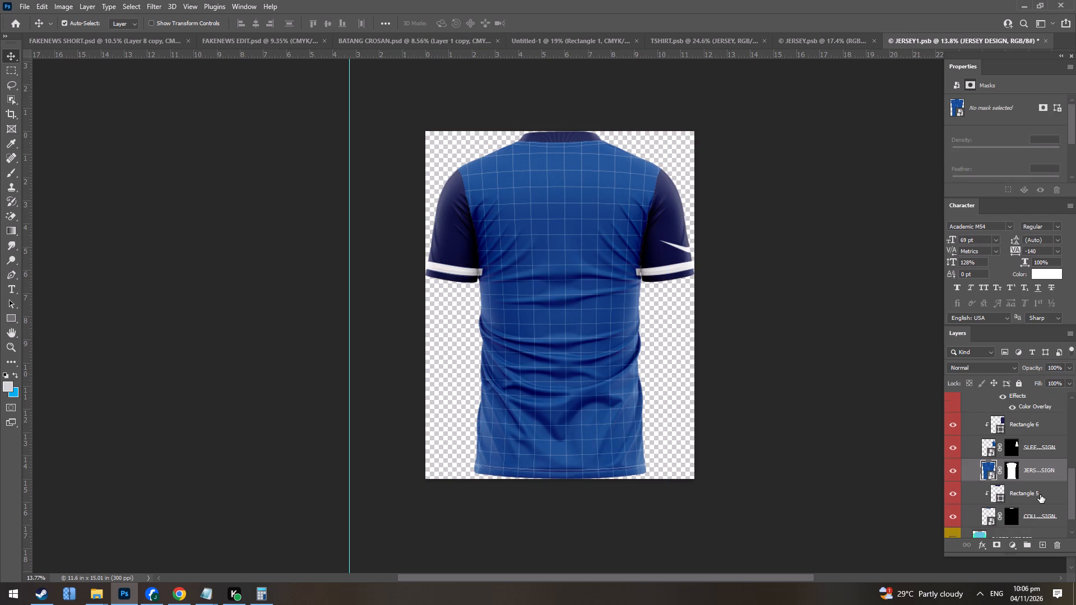
Copy Layer 2, Layer 3, Layer 1 and Rectangle 9 from JERSEY.psb onto the JERSEY DESIGN object in JERSEY1.psb.
click(705, 46)
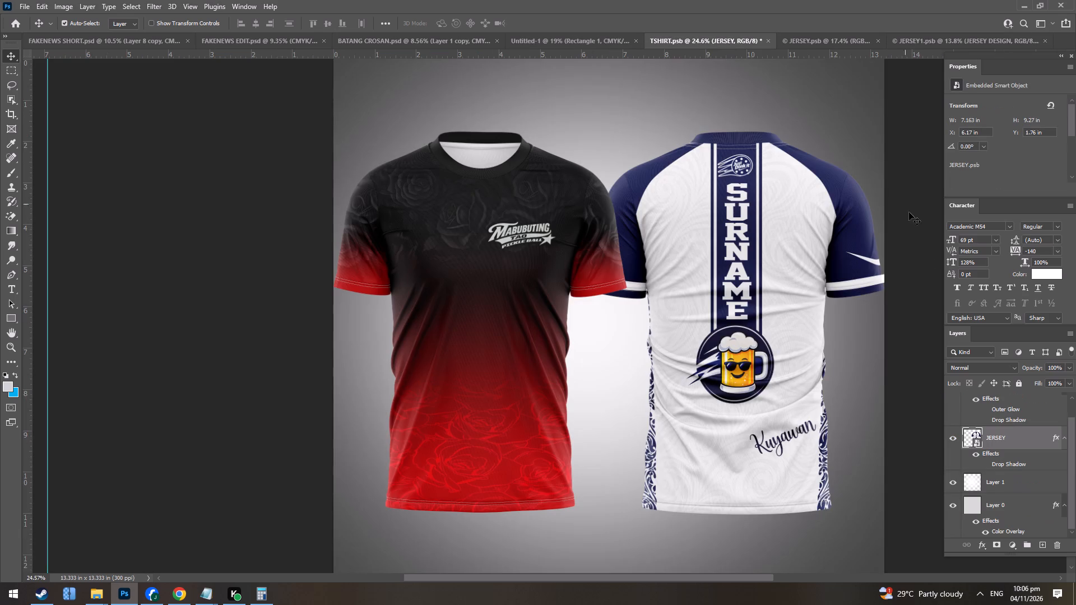
click(805, 39)
drag(1042, 463, 917, 197)
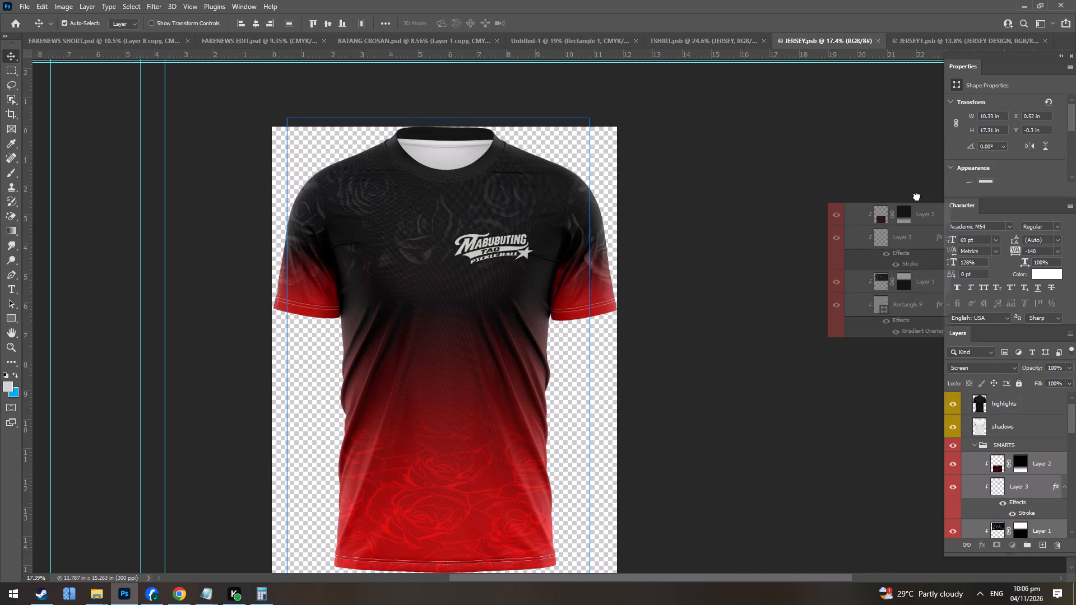
drag(917, 197, 600, 288)
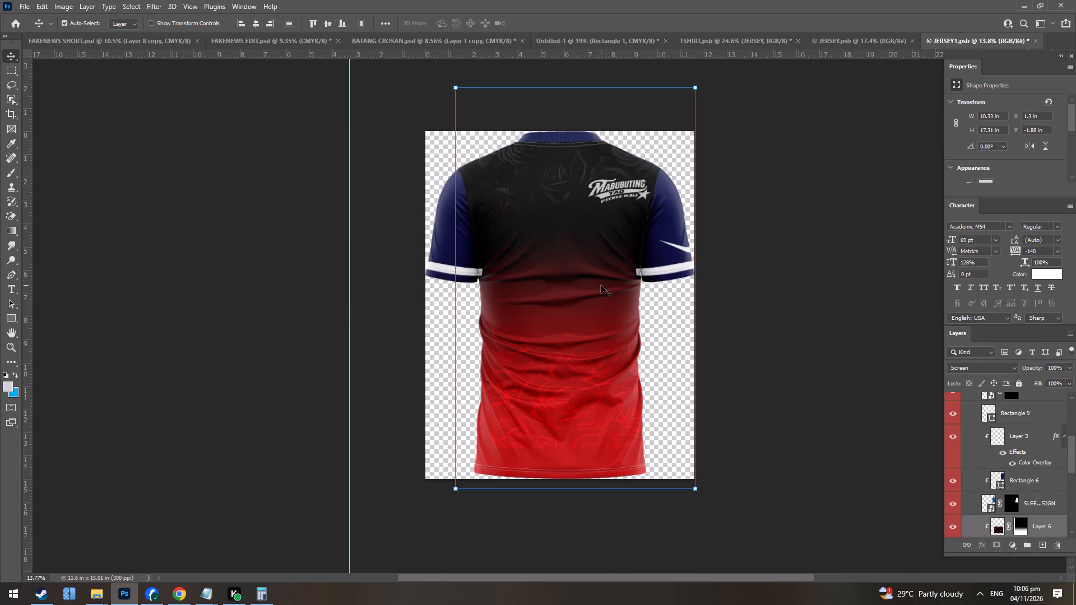
Reposition the copied design layers together over the back body, at about X 1.05 in and Y -0.6 in.
scroll(1009, 441, down, 7)
key(ctrl+t)
drag(560, 386, 556, 386)
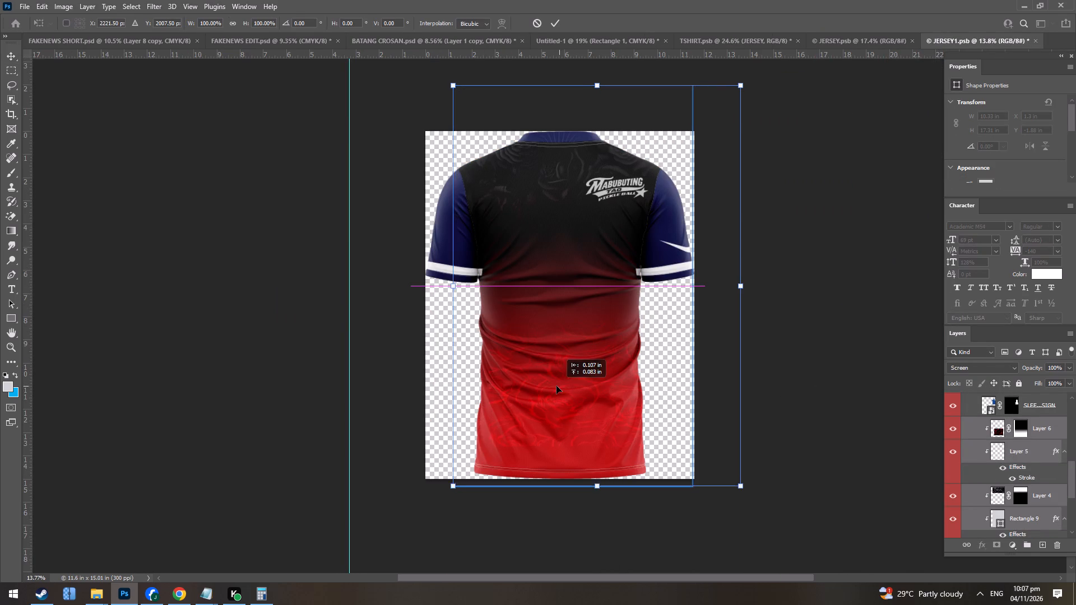
drag(556, 386, 548, 416)
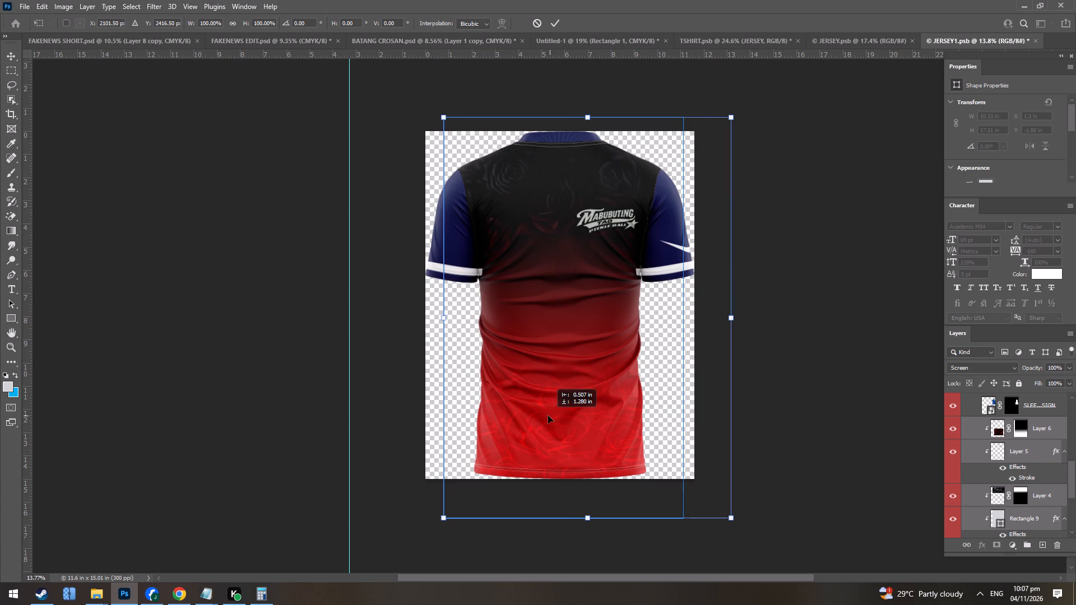
drag(548, 416, 550, 416)
key(Return)
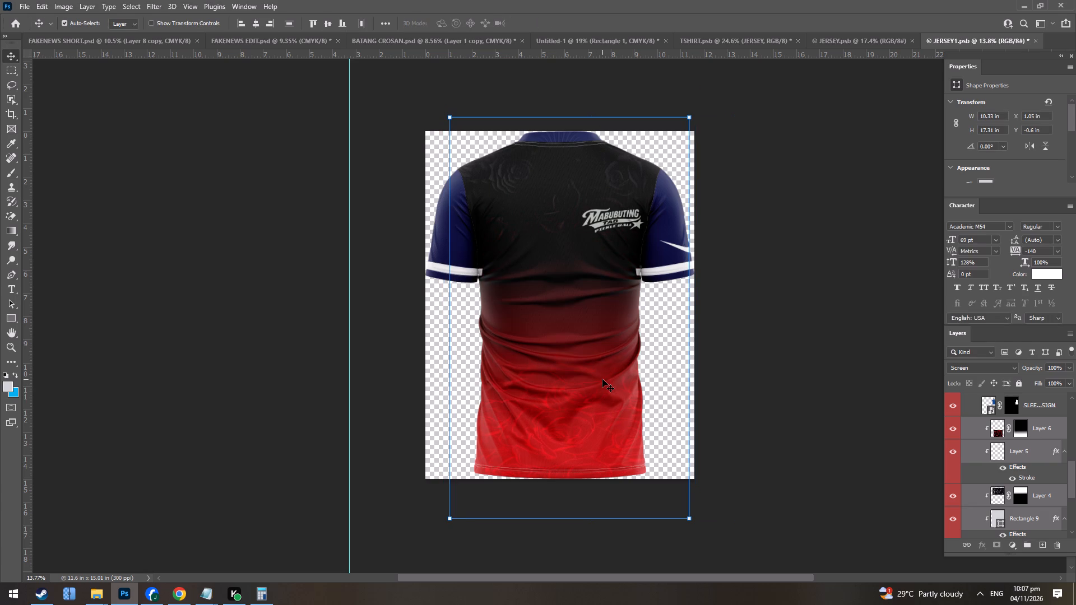
click(864, 331)
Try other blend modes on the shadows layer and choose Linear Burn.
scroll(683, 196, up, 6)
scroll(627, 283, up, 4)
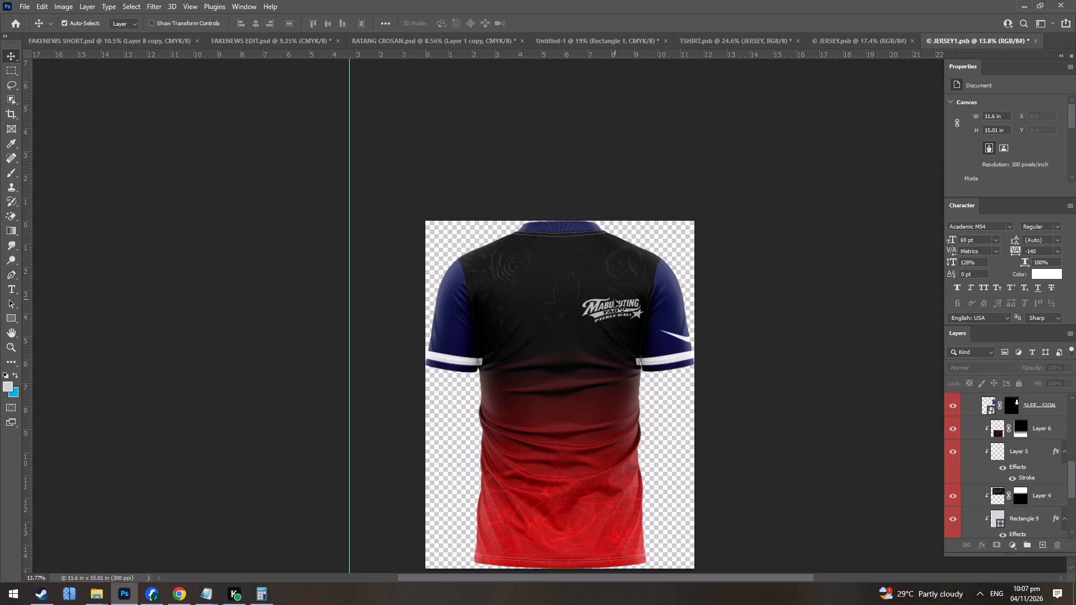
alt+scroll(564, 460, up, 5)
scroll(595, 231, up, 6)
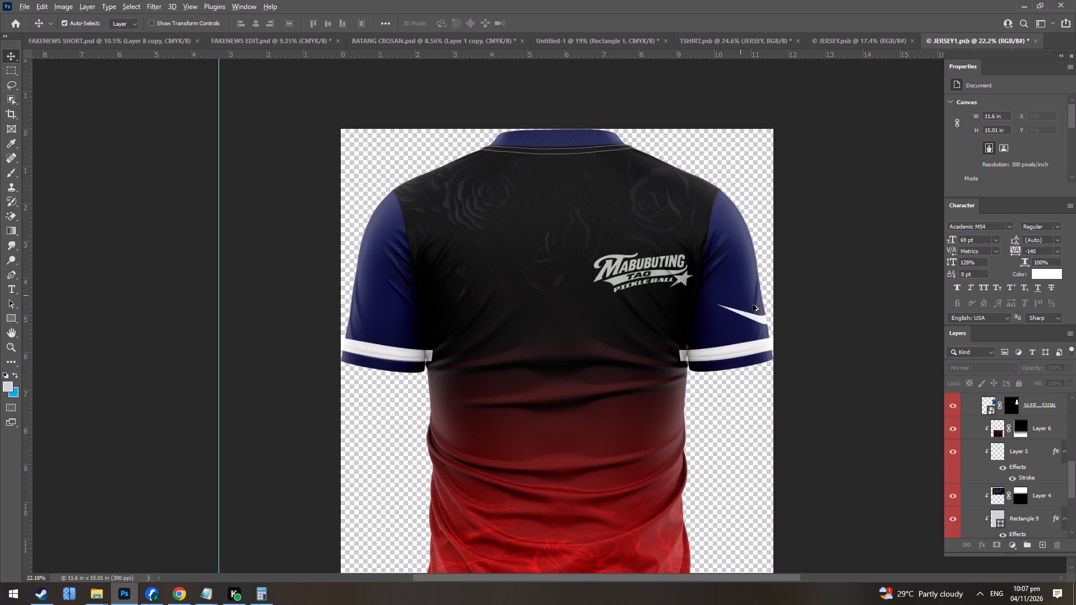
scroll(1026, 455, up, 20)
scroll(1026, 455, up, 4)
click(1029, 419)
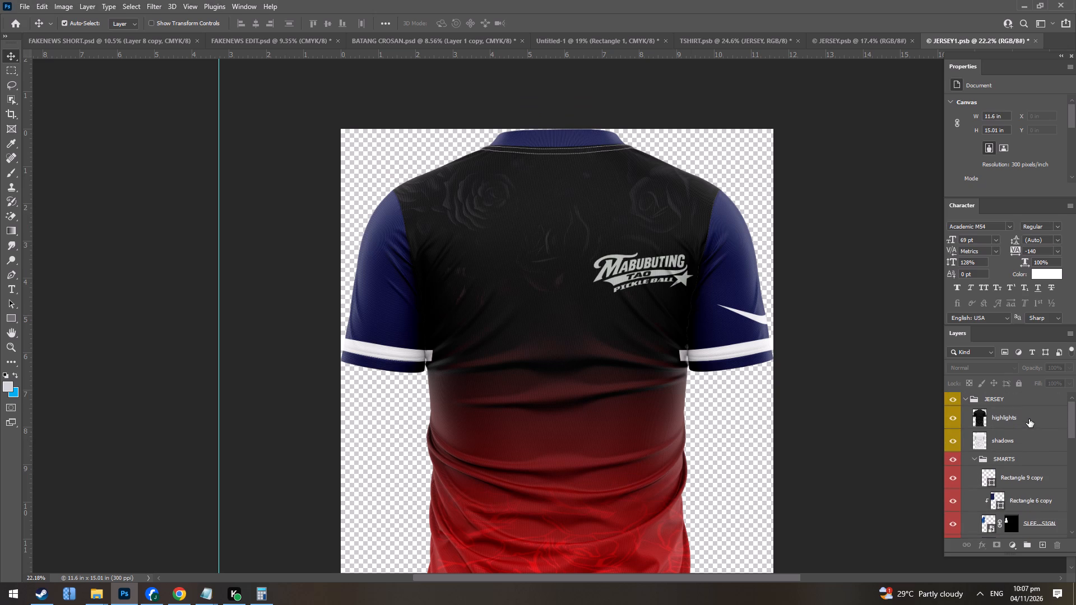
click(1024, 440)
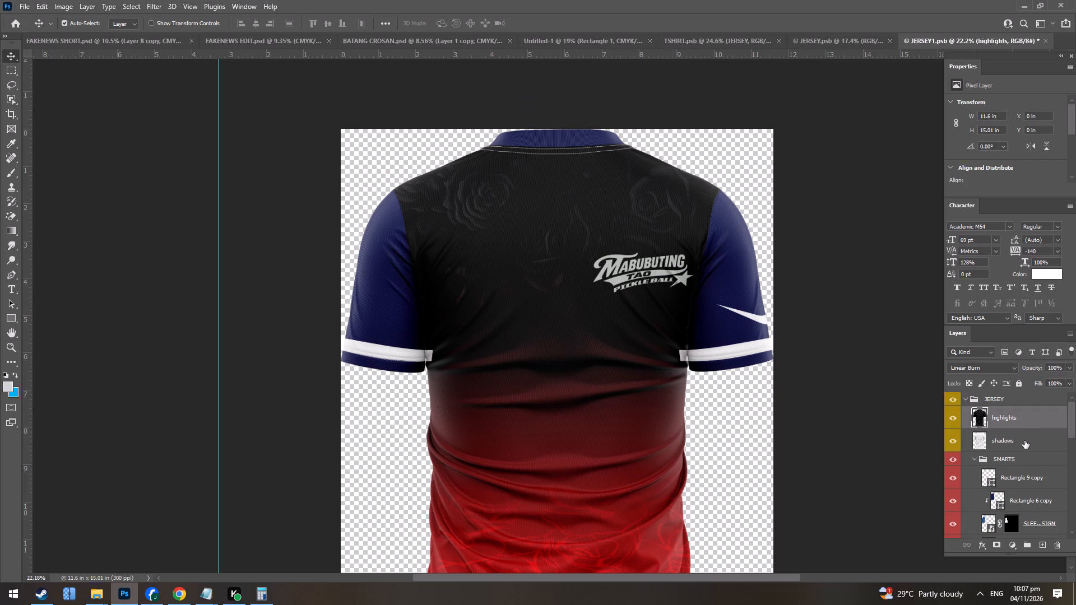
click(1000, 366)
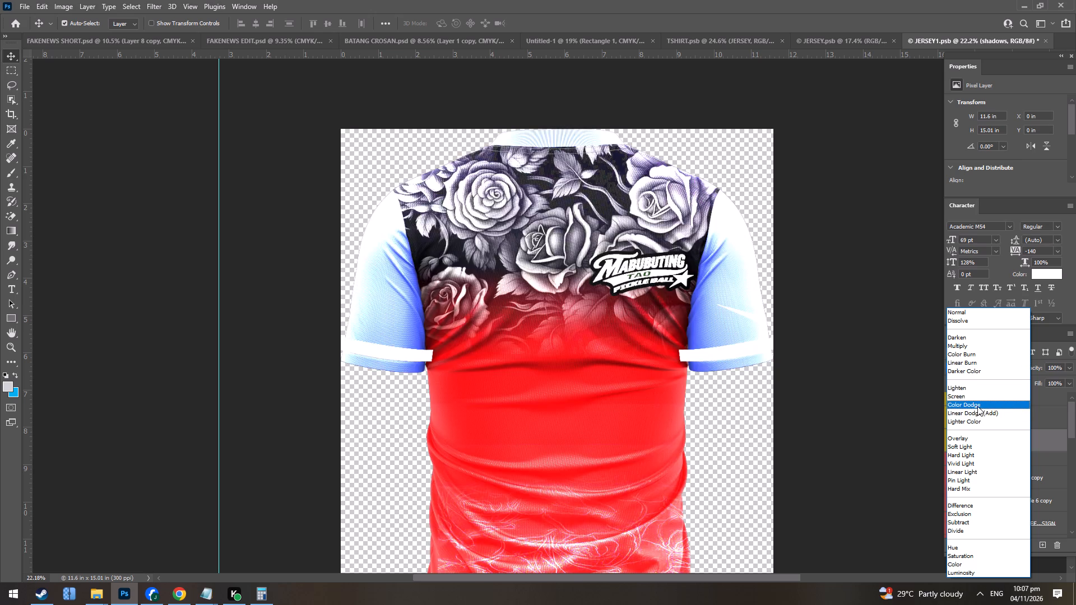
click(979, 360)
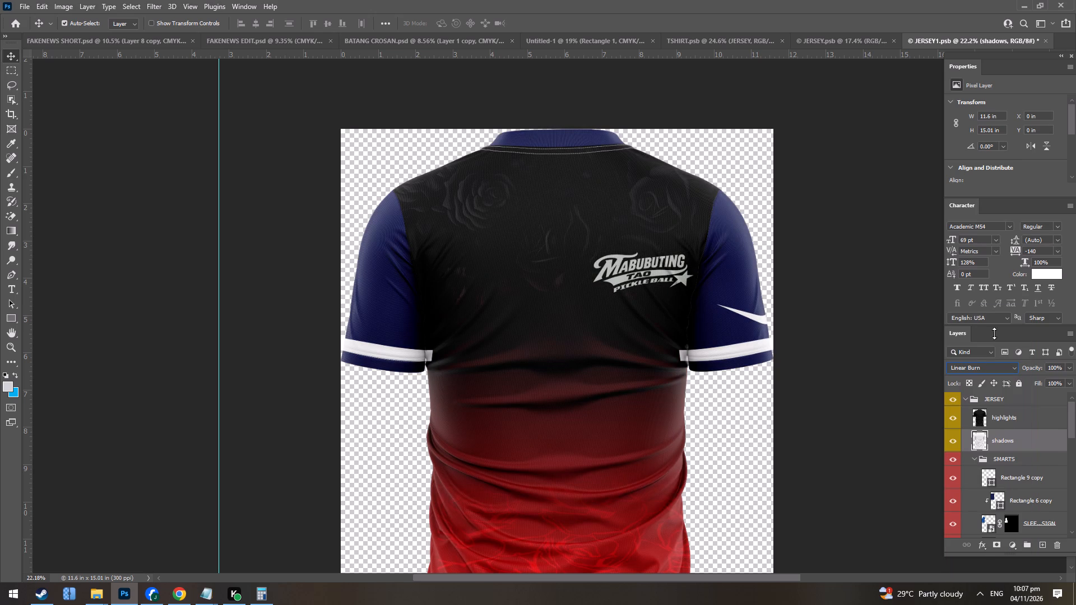
Set the fill of Layer 4, the dark roses on the upper back, to 40%.
click(1041, 502)
scroll(1041, 477, down, 6)
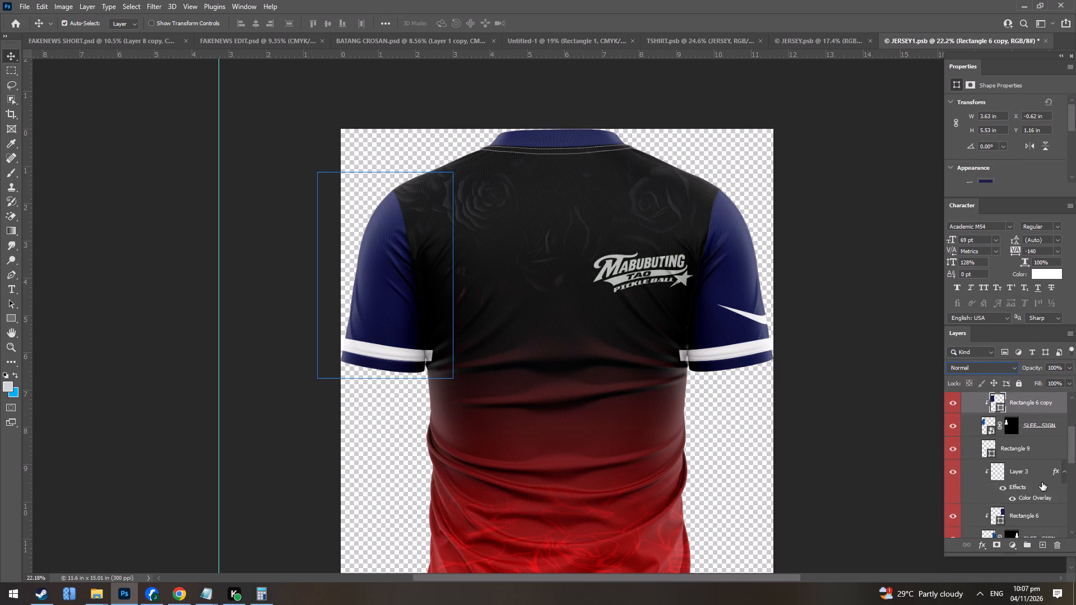
scroll(1042, 482, down, 4)
scroll(1043, 481, up, 3)
scroll(1038, 484, down, 7)
click(1044, 457)
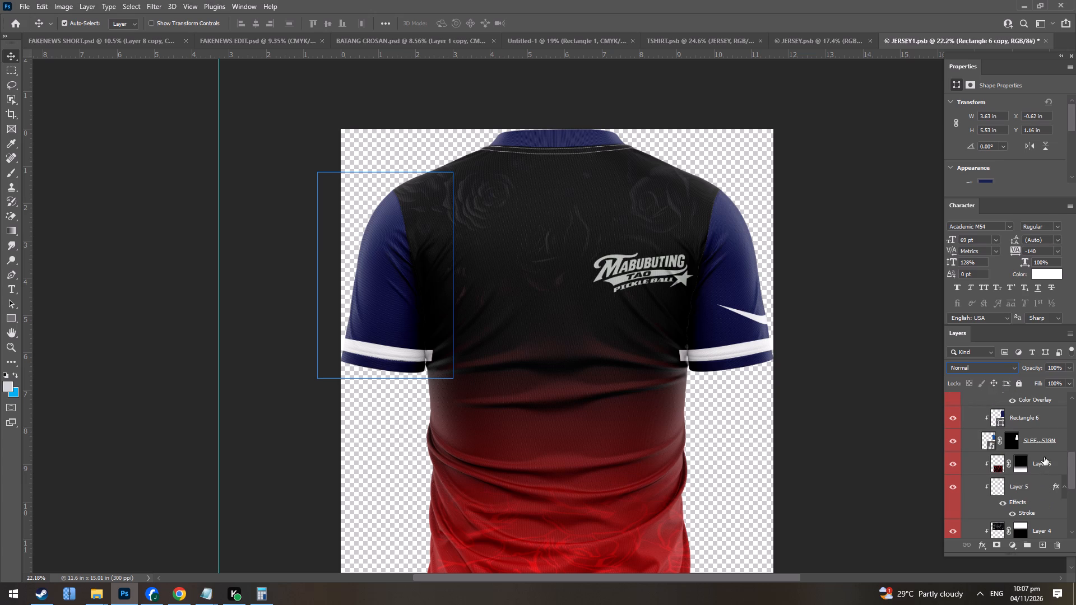
scroll(1044, 500, down, 4)
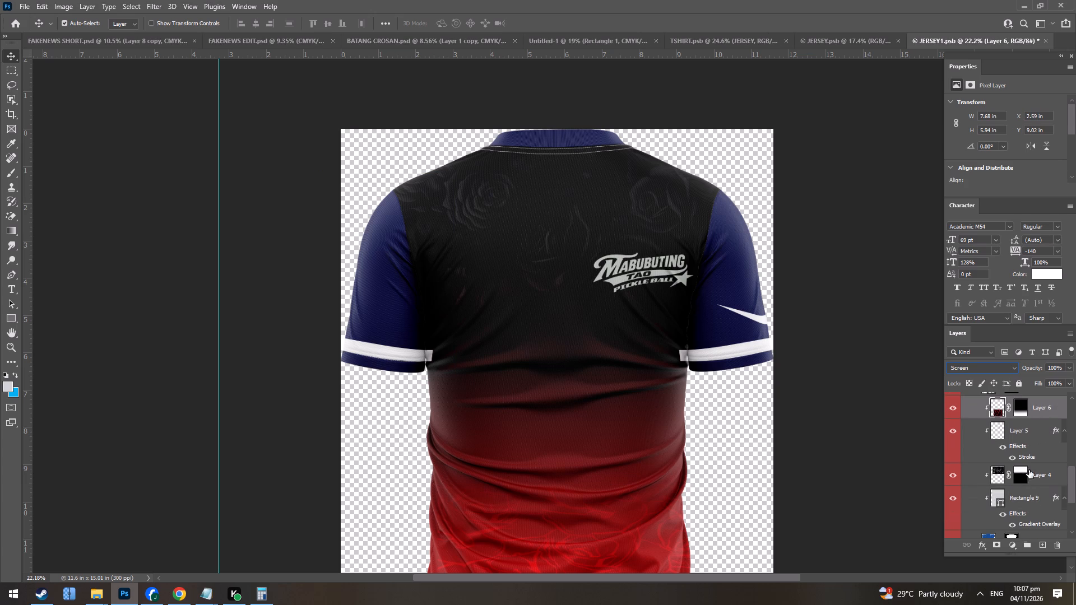
click(1033, 480)
click(1069, 381)
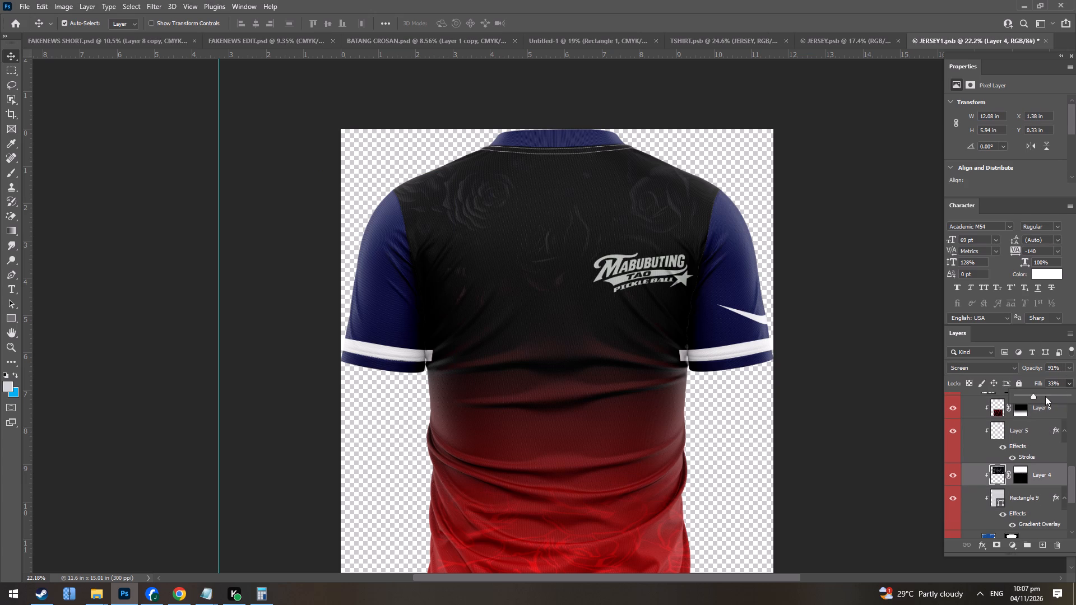
click(1043, 396)
click(1040, 395)
Move Layer 6, the red roses on the lower back, to about X 1.96 in and Y 9.07 in.
scroll(799, 495, down, 15)
scroll(783, 498, up, 1)
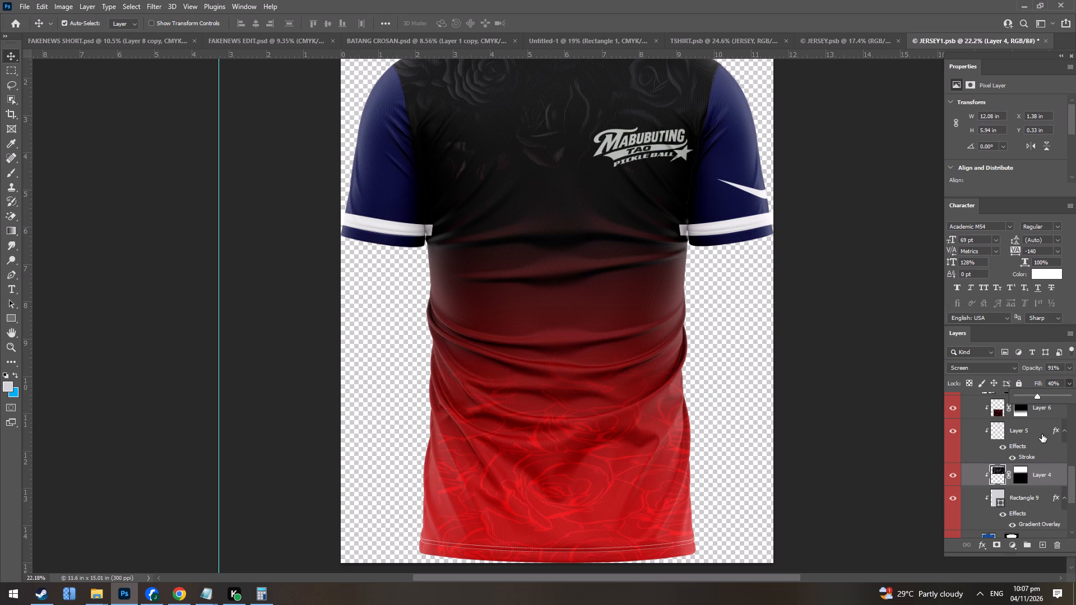
click(1042, 419)
key(ctrl+t)
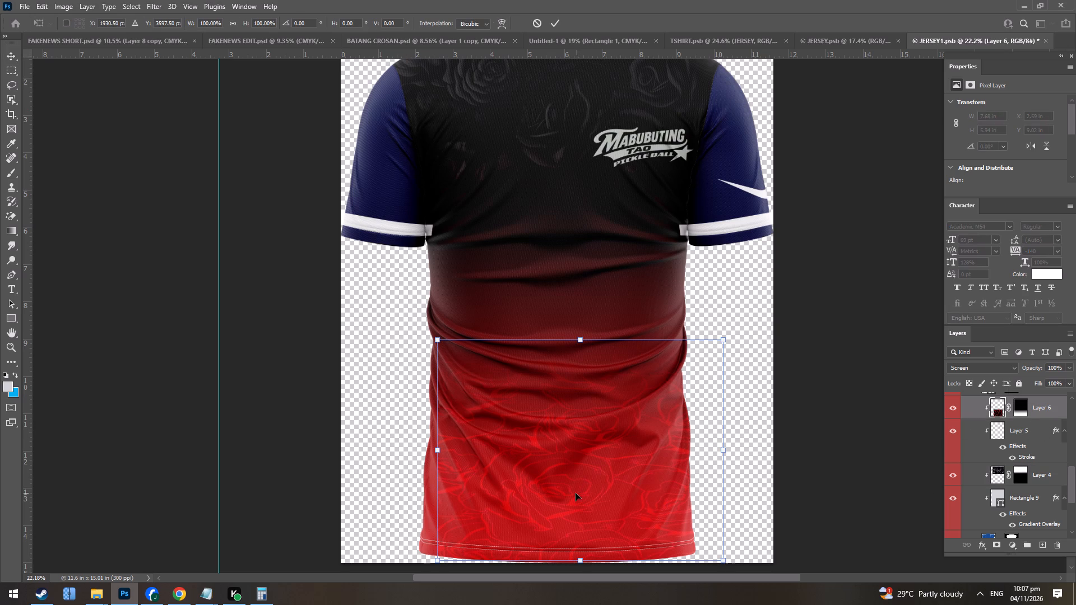
drag(573, 493, 554, 488)
drag(554, 488, 550, 494)
key(Return)
alt+scroll(550, 494, down, 8)
scroll(610, 458, up, 7)
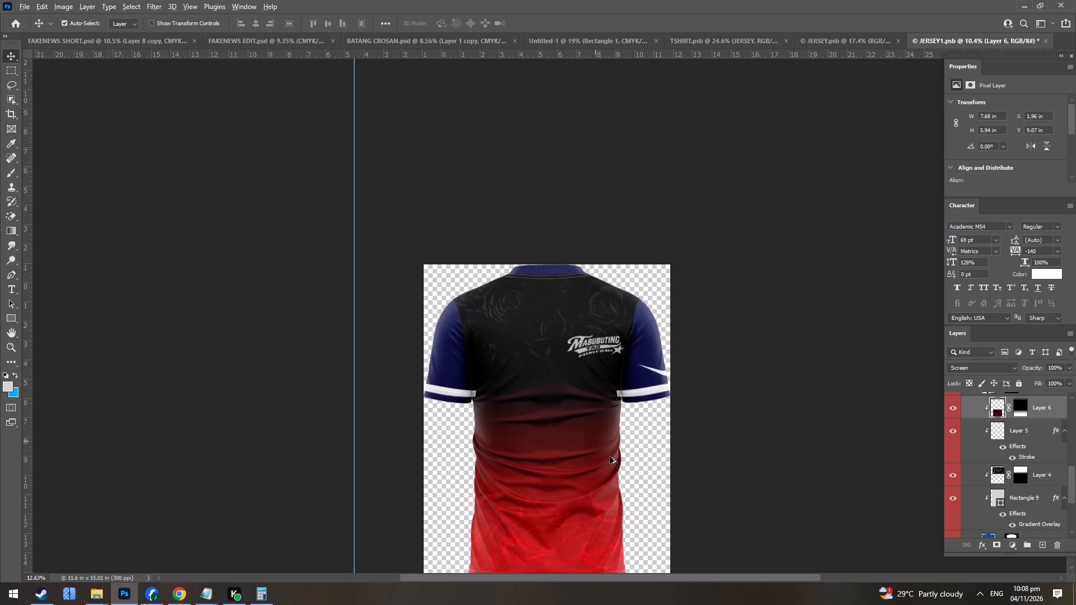
alt+scroll(501, 298, down, 4)
Examine the front jersey in TSHIRT.psb and the black-to-red reference shirt images in the Facebook chat for the back layout.
click(696, 40)
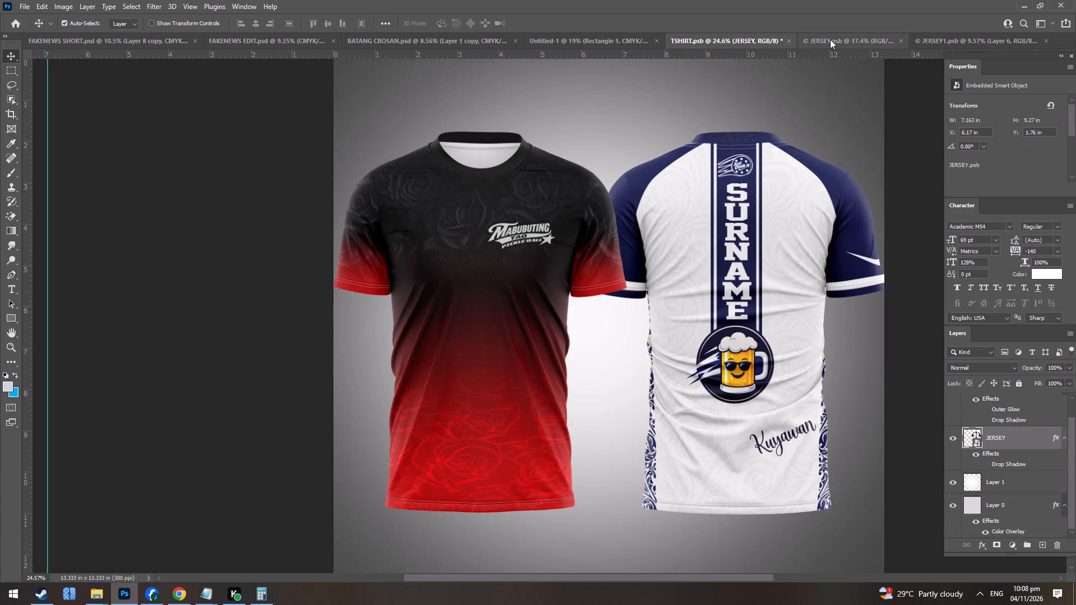
click(830, 39)
click(919, 36)
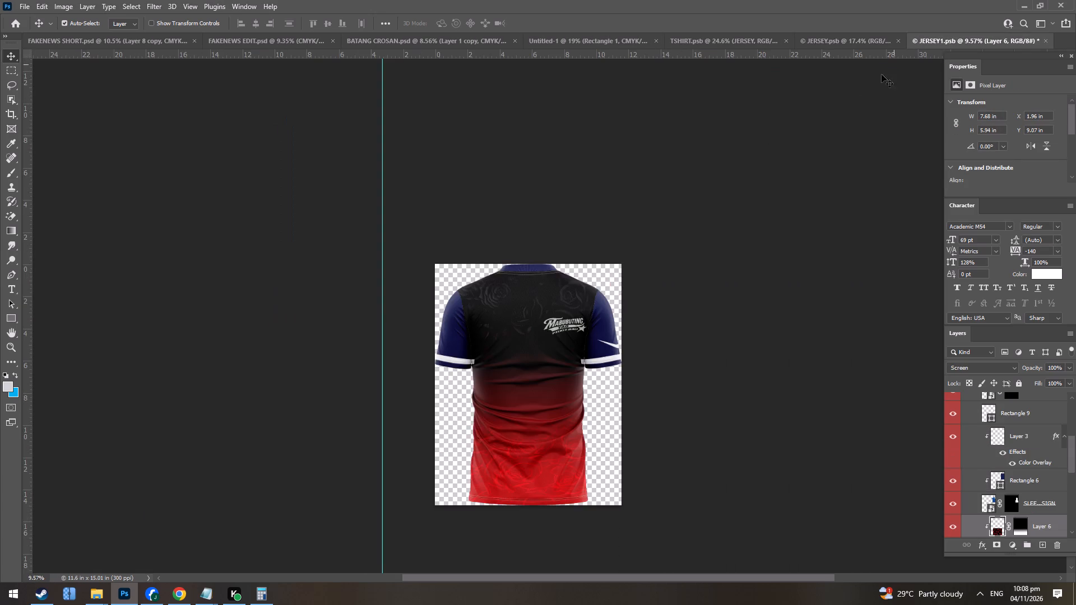
alt+scroll(636, 328, down, 3)
alt+scroll(617, 353, up, 7)
scroll(624, 314, up, 3)
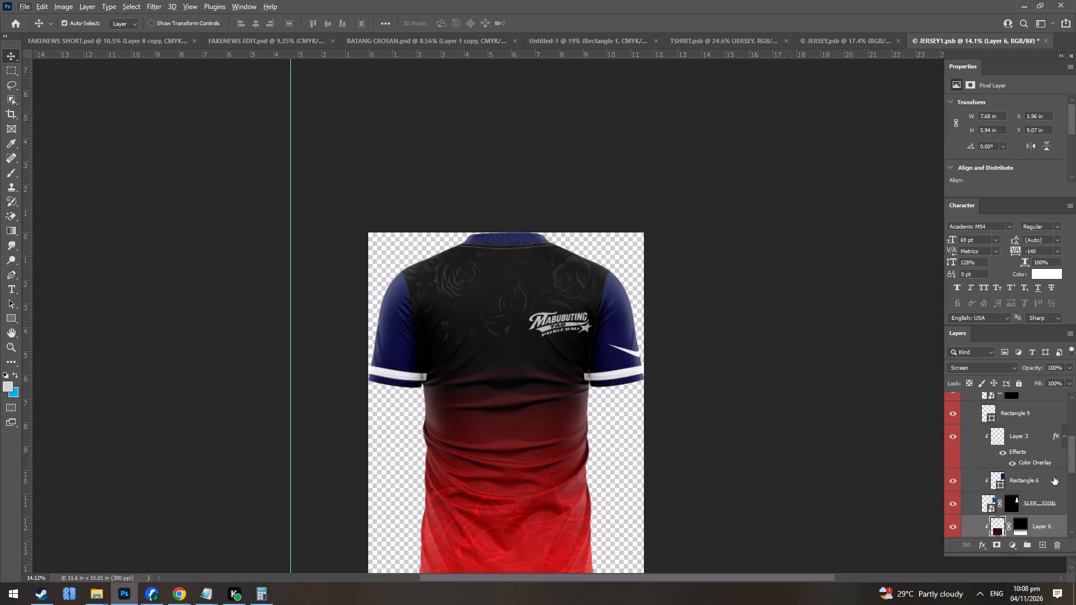
scroll(999, 476, up, 2)
key(alt+Tab)
click(872, 486)
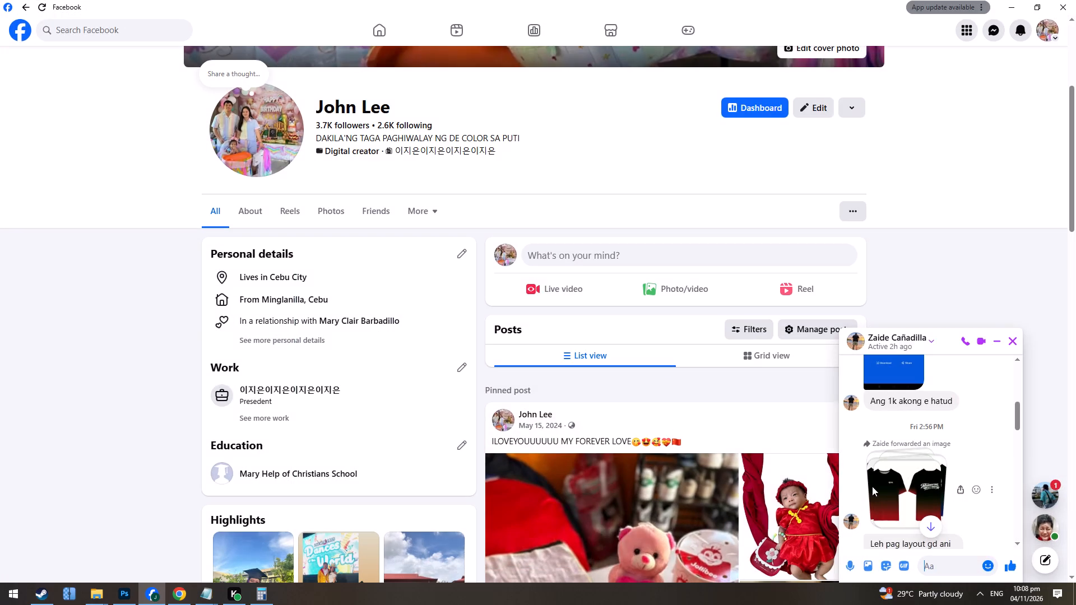
key(alt+Tab)
key(alt+Tab)
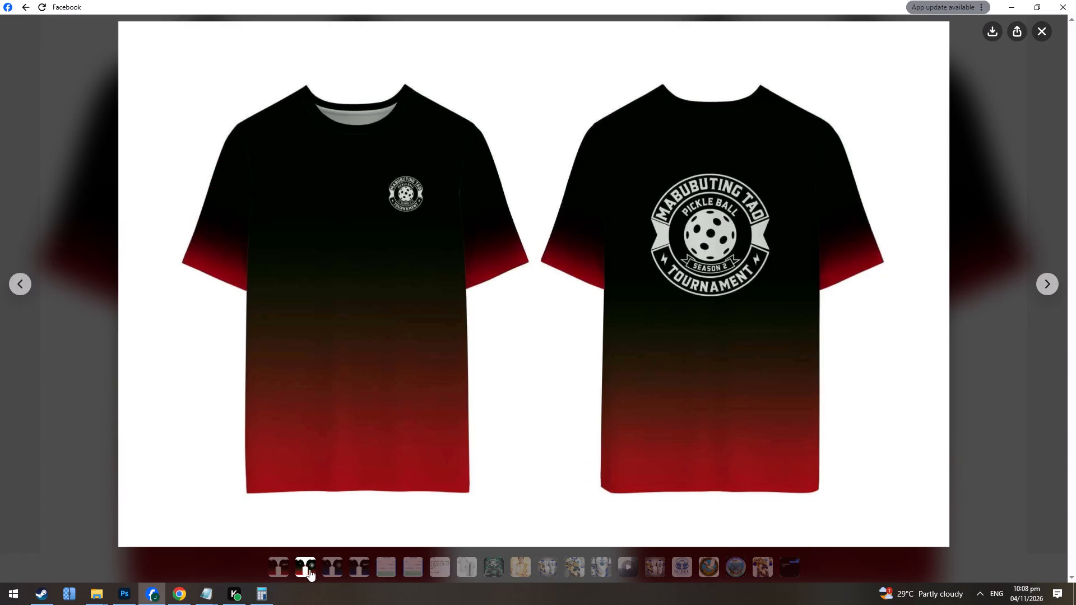
click(275, 569)
key(alt+Tab)
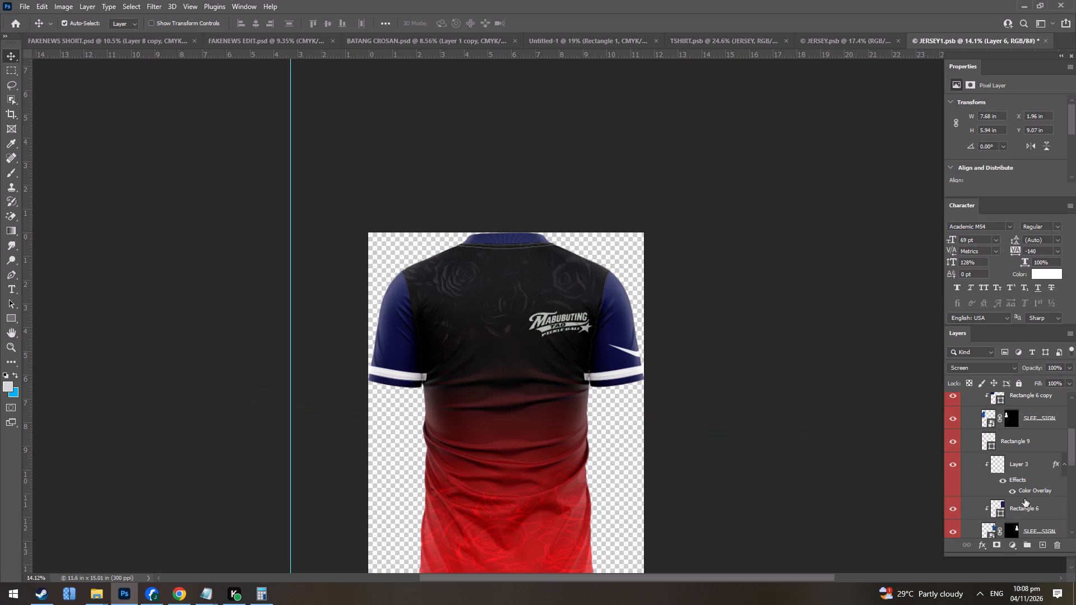
Delete the white swoosh, Layer 3, and the white cuff stripe, Rectangle 9, from the sleeve that carries both.
click(1039, 464)
key(ctrl+t)
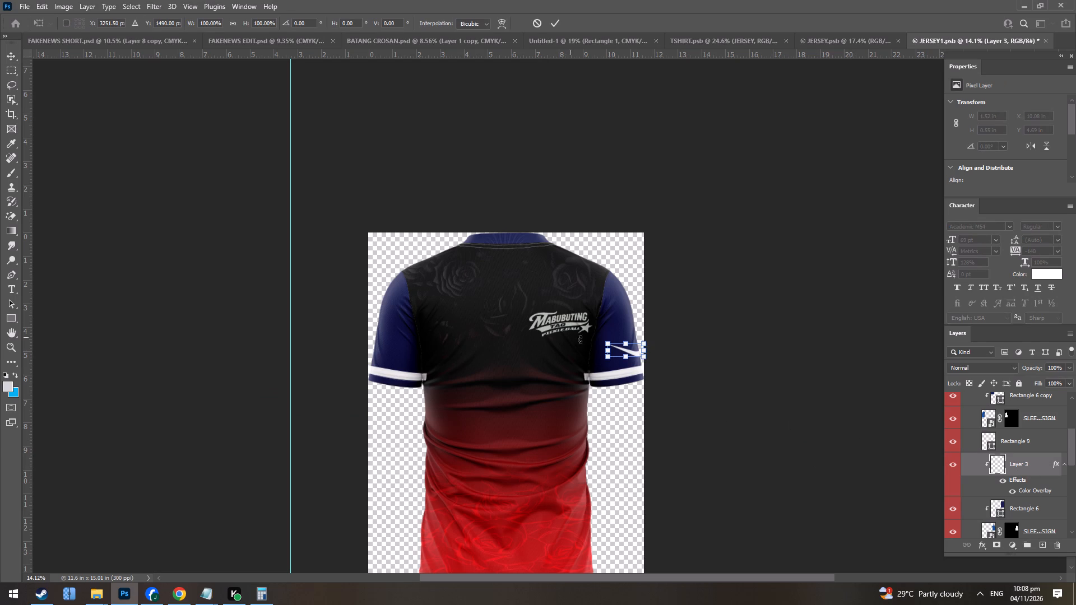
key(Return)
key(Delete)
click(1008, 442)
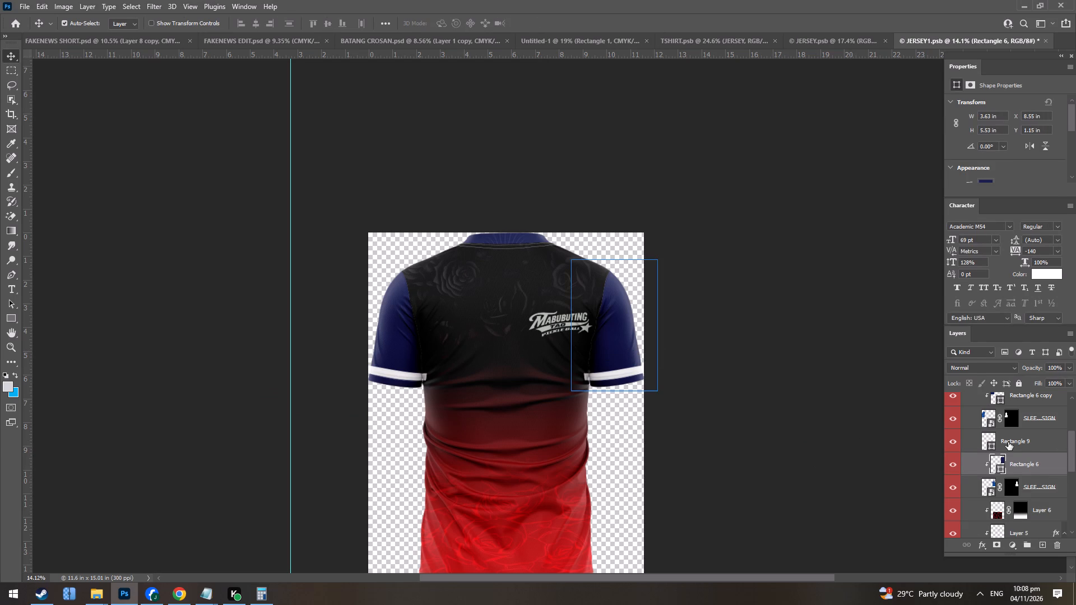
key(Delete)
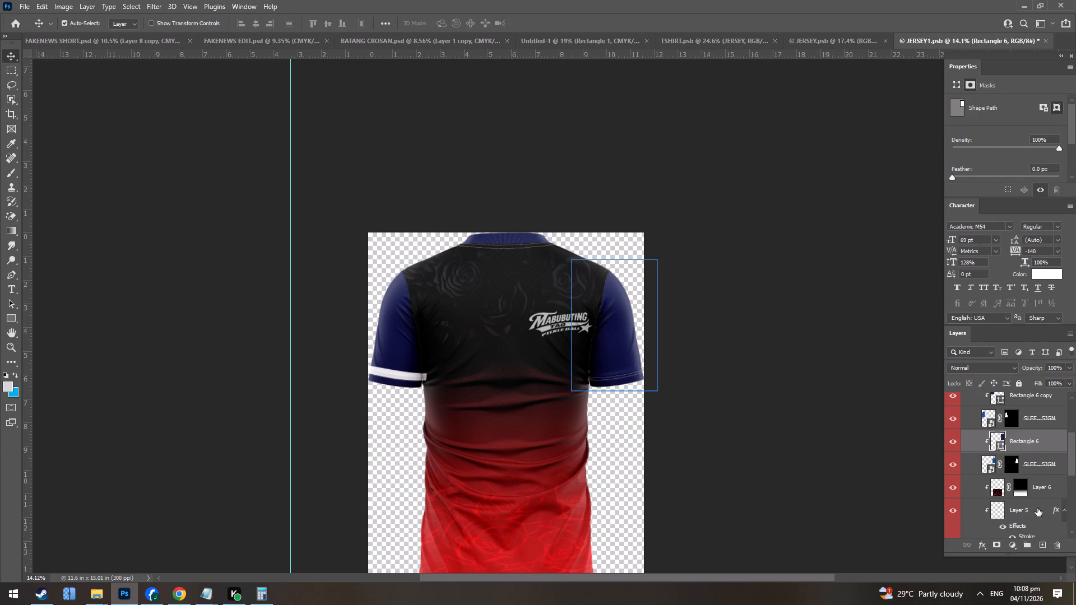
Enlarge and stretch the Mabubuting Tao Pickle Ball logo to about 5.24 by 1.63 in, centred on the upper back at about Y 3.05 in.
click(1036, 524)
key(ctrl+t)
drag(564, 323, 554, 323)
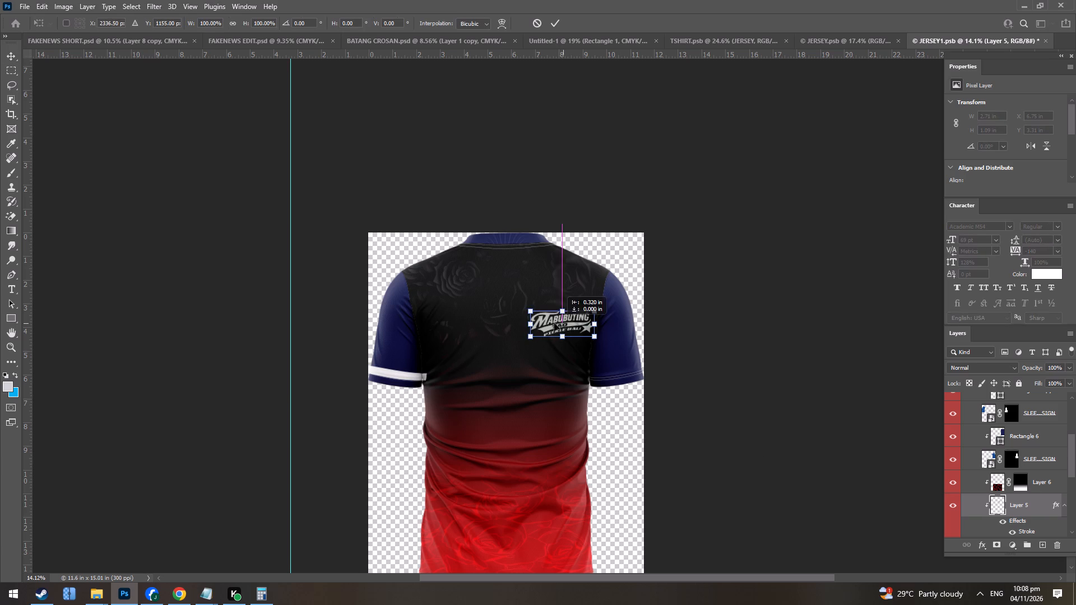
drag(554, 323, 504, 319)
shift+drag(537, 309, 574, 308)
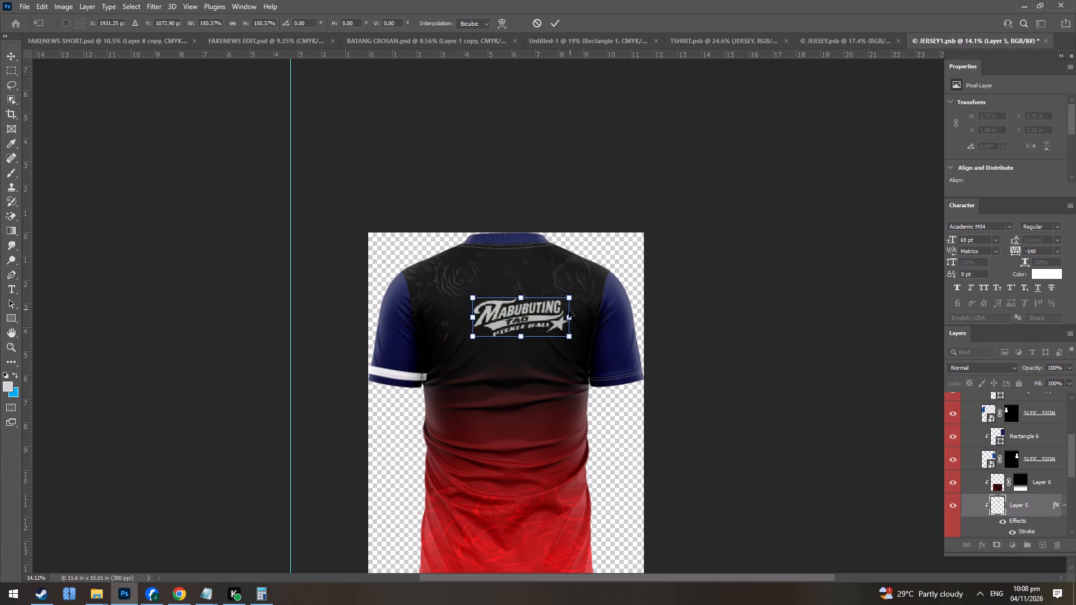
drag(571, 315, 595, 315)
drag(563, 319, 545, 323)
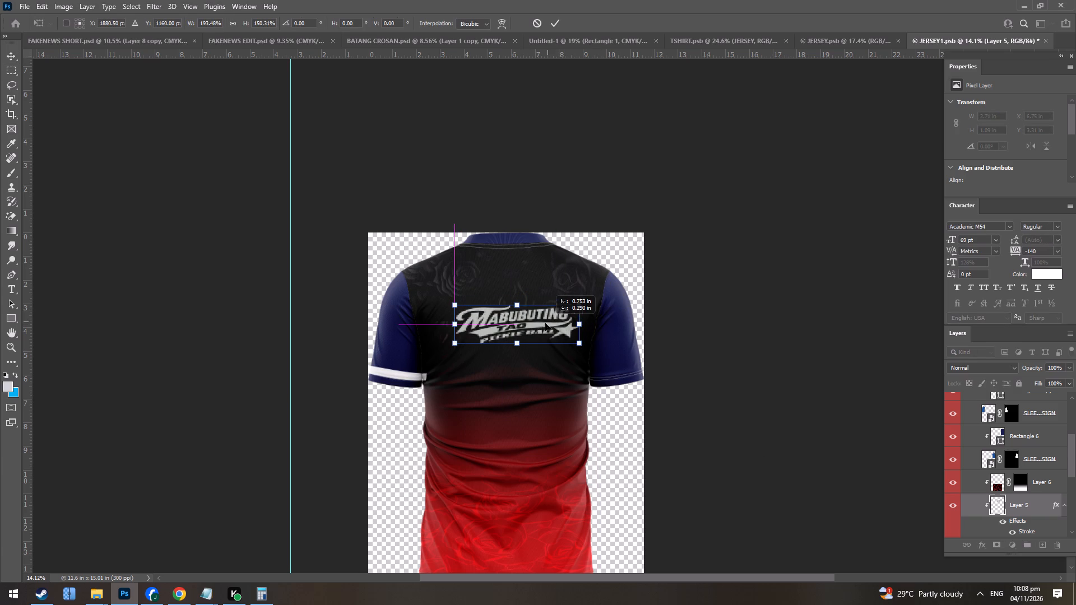
drag(545, 323, 543, 325)
key(Return)
alt+scroll(538, 294, up, 8)
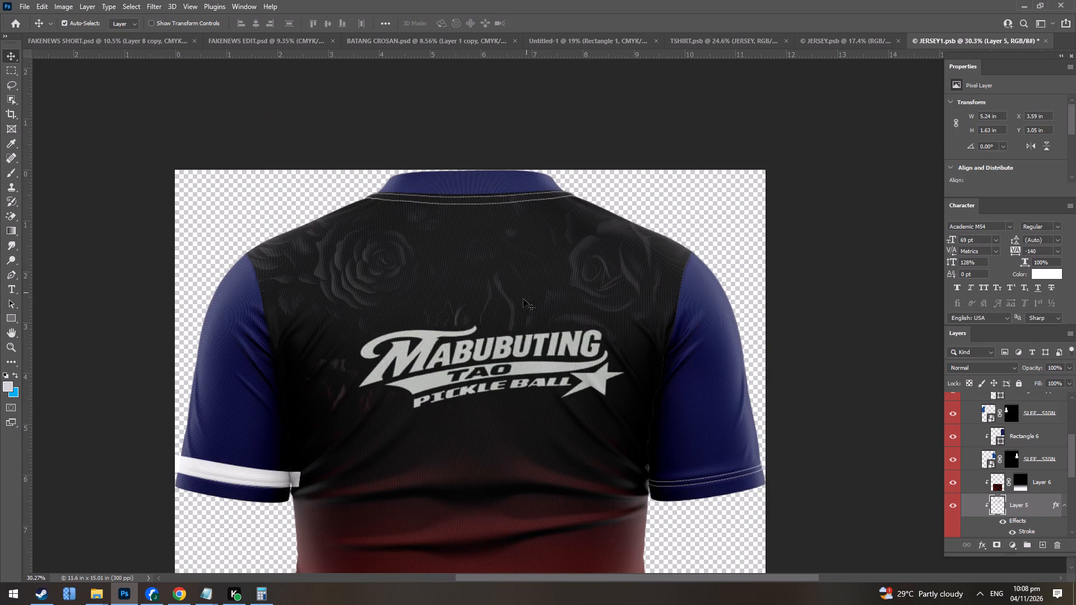
Refine the back logo to about 5.63 by 1.99 in, placed at about X 3.1 in and Y 2.72 in.
key(ctrl+t)
drag(516, 379, 502, 369)
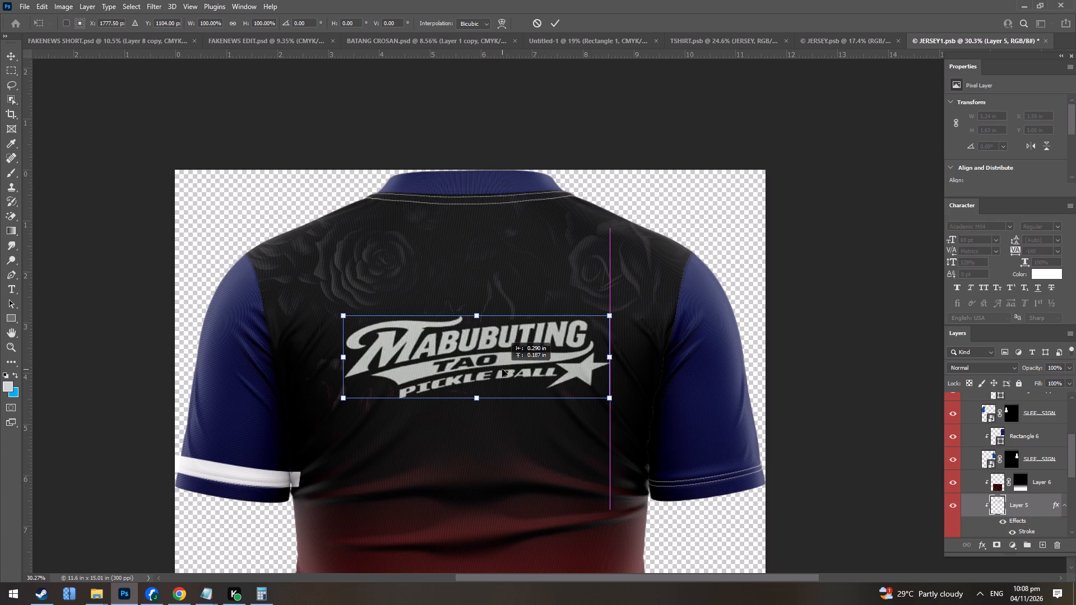
drag(502, 369, 499, 369)
shift+drag(614, 311, 623, 300)
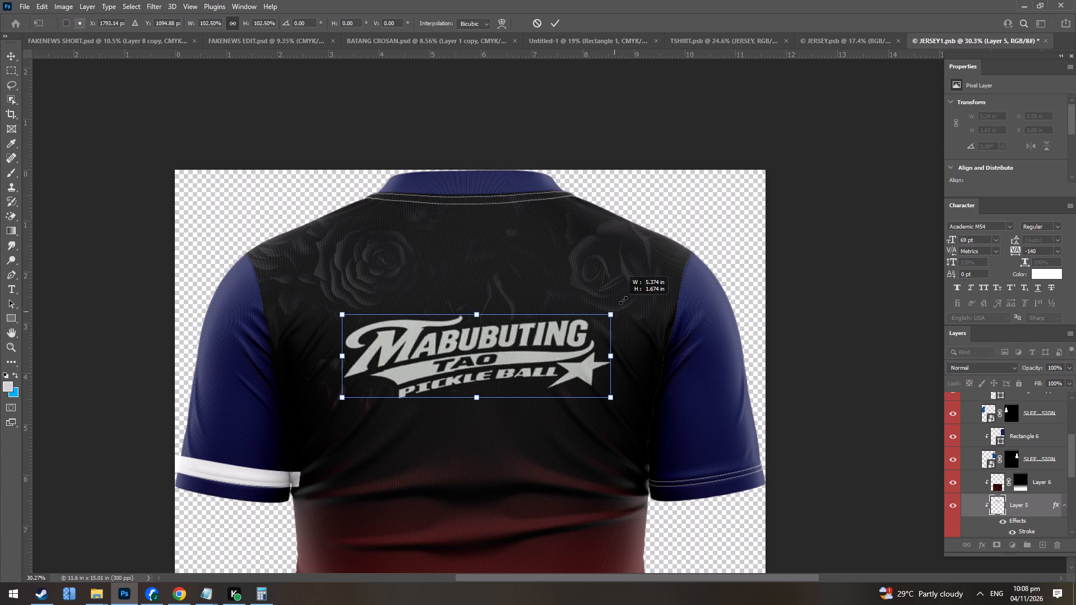
shift+drag(623, 300, 630, 294)
drag(482, 306, 484, 295)
drag(505, 351, 498, 362)
key(Return)
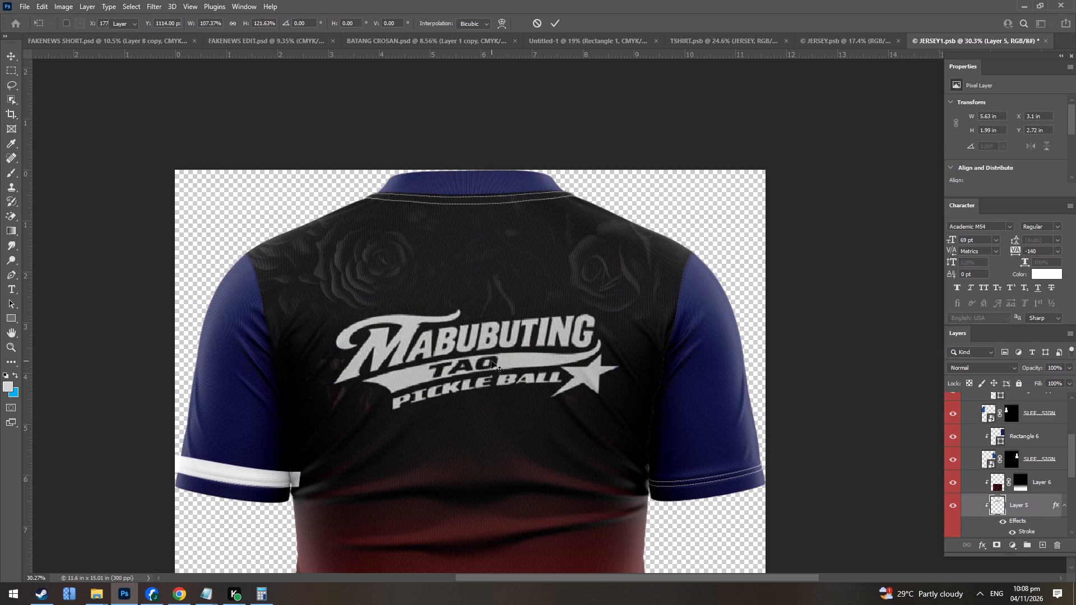
alt+scroll(494, 369, down, 20)
alt+scroll(536, 389, up, 5)
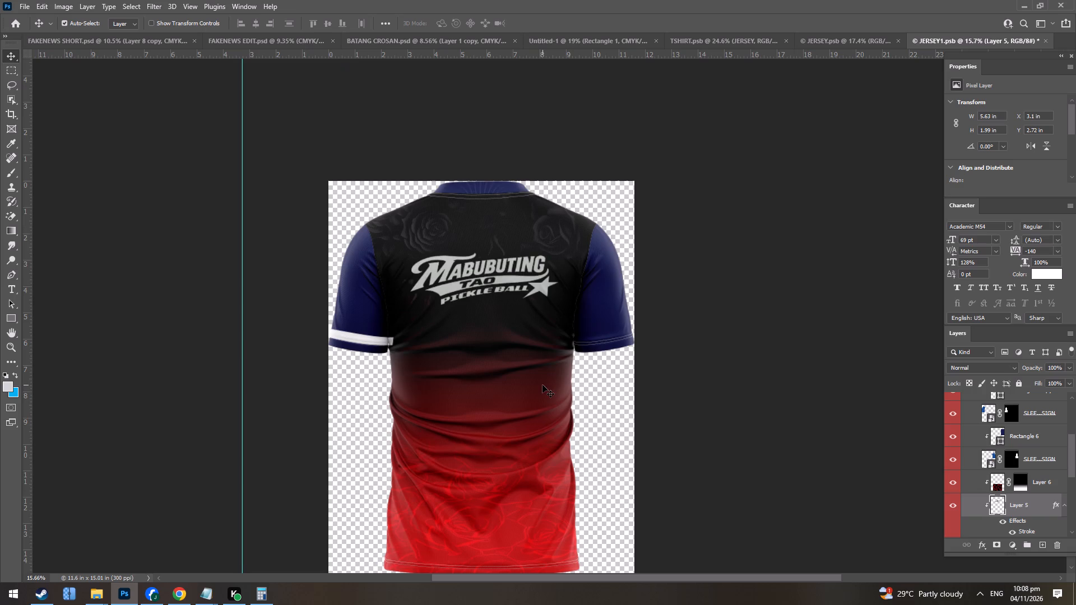
Check the client's reference image in Facebook, and give Rectangle 6, the right sleeve, a black-to-red linear Gradient Overlay at 110% scale.
key(alt+Tab)
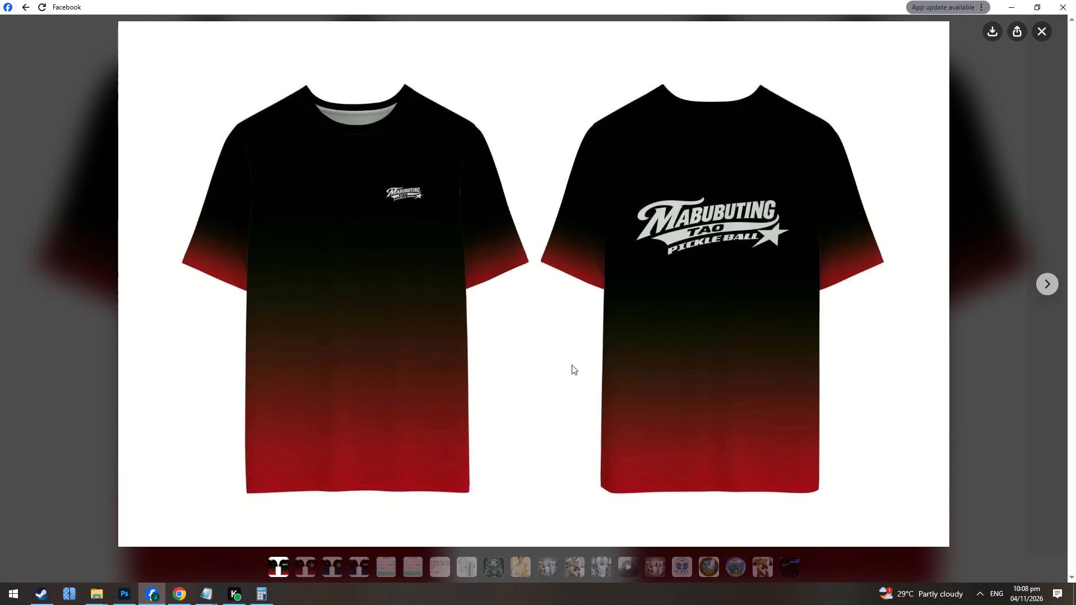
key(alt+Tab)
alt+scroll(578, 352, up, 2)
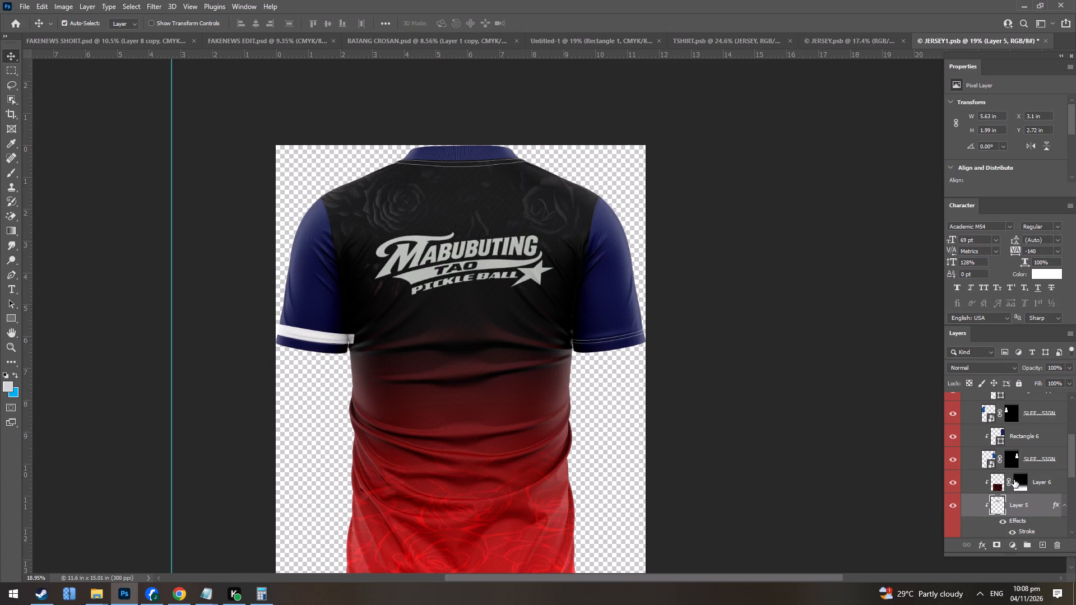
scroll(1008, 481, down, 10)
scroll(1028, 498, up, 6)
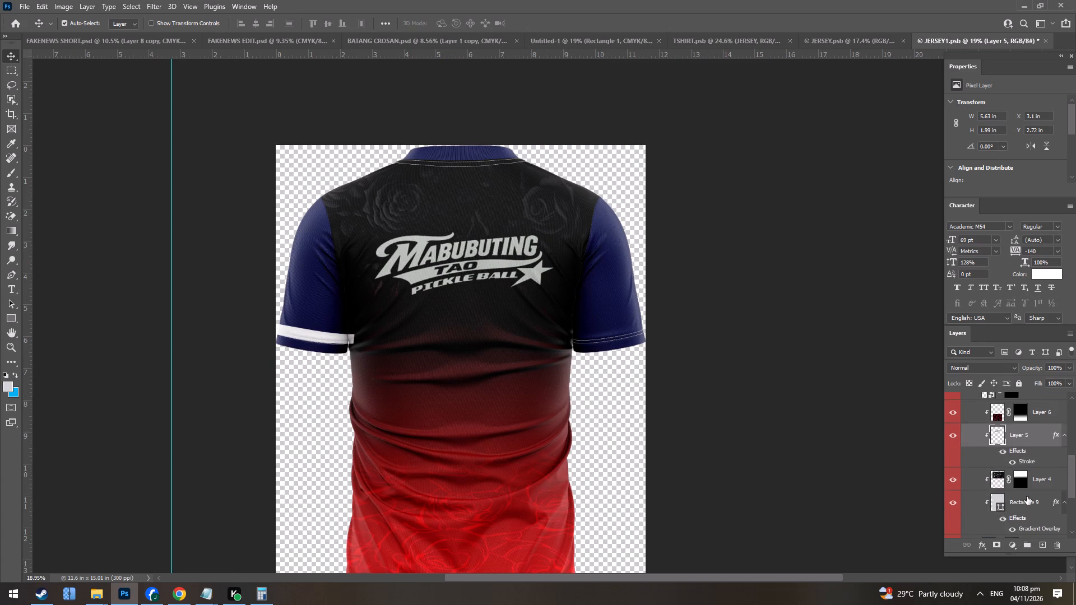
scroll(1027, 496, up, 9)
click(1040, 521)
click(1049, 509)
double_click(1050, 508)
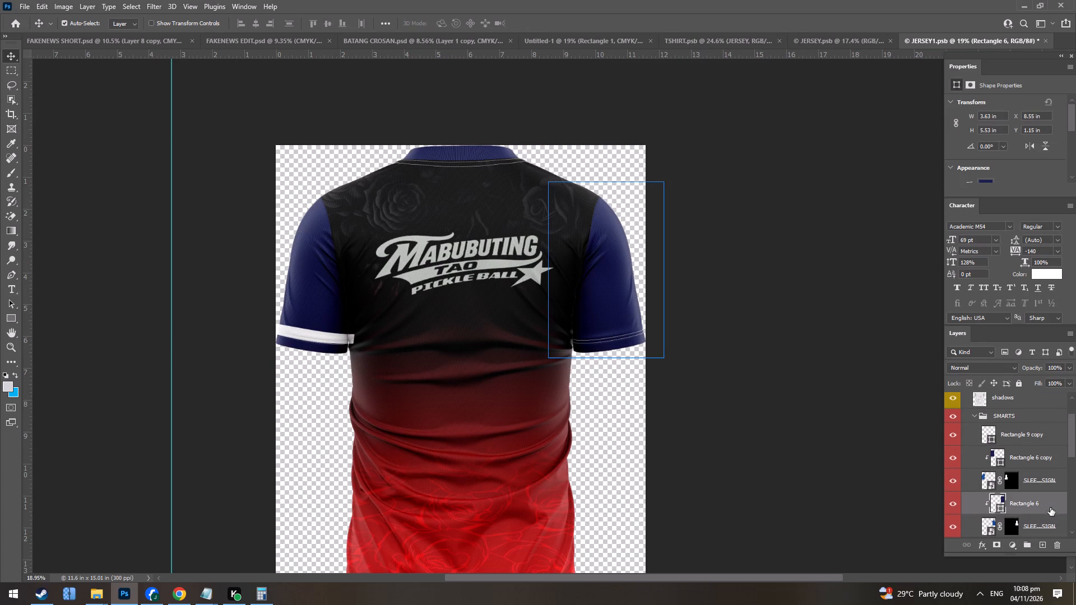
click(685, 447)
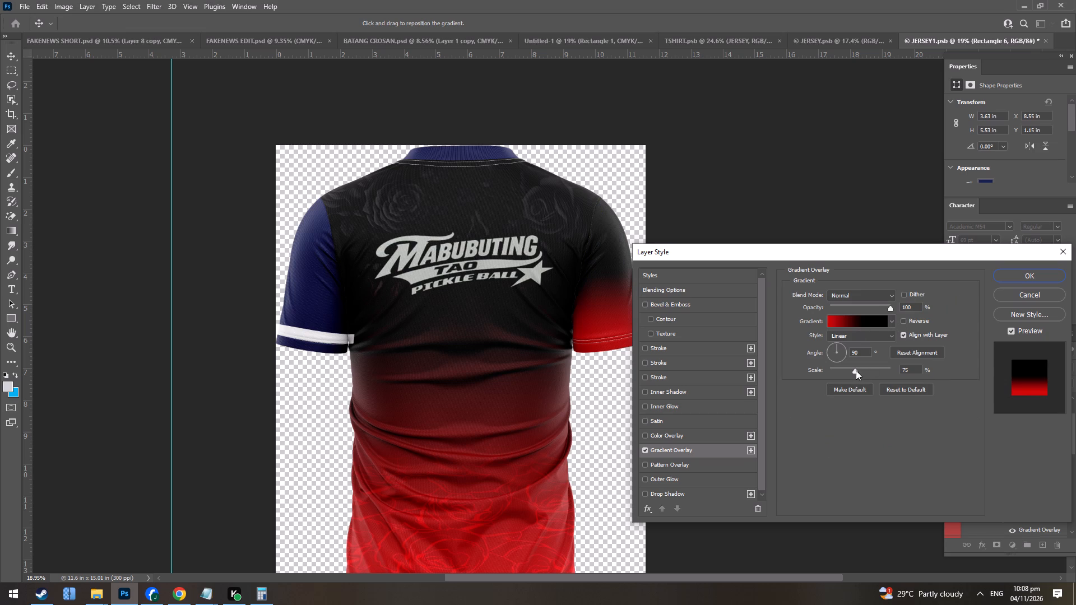
drag(855, 370, 872, 370)
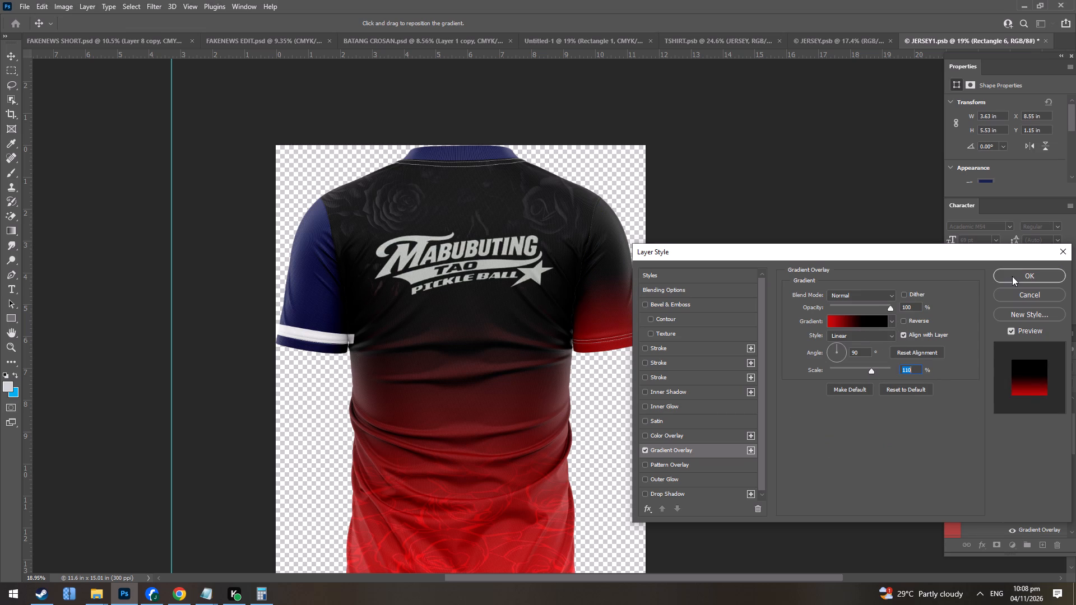
click(1014, 275)
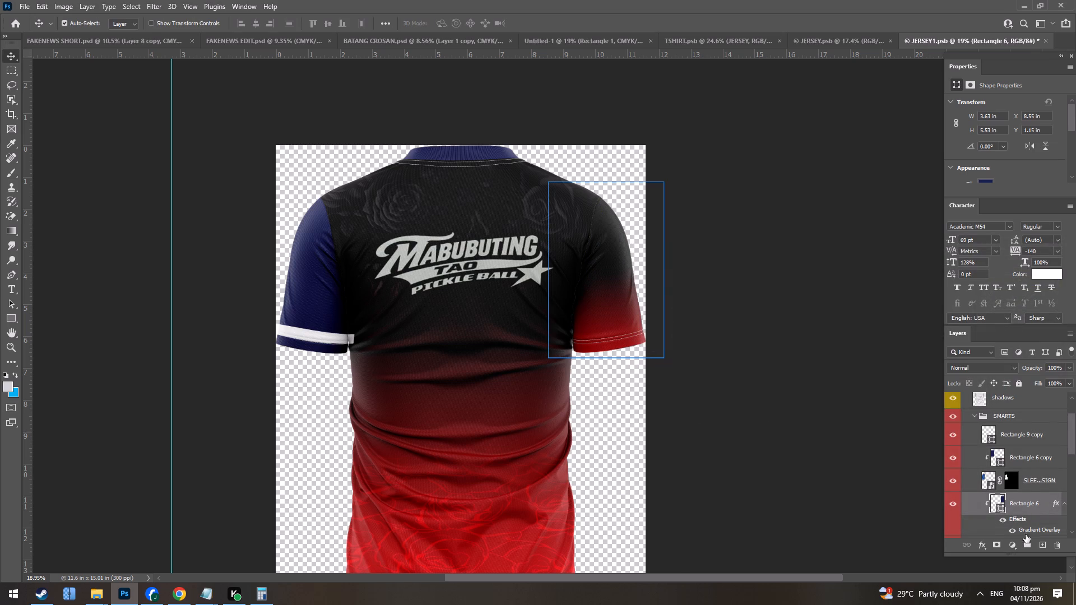
Tighten the right sleeve's Gradient Overlay by setting its scale to 95% and its black colour stop to location 51%.
double_click(1030, 527)
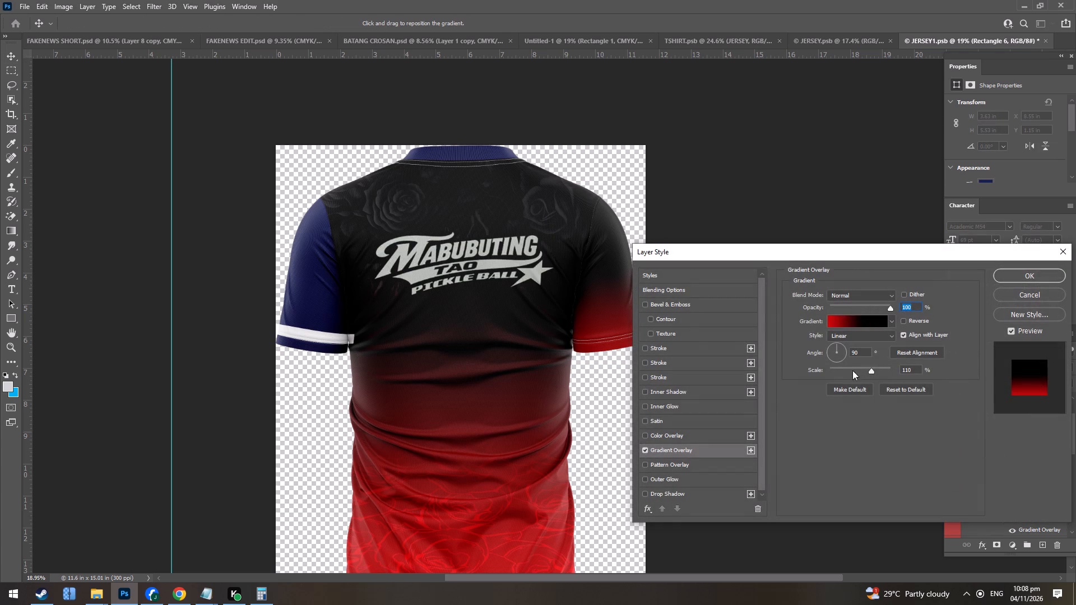
click(869, 370)
click(859, 318)
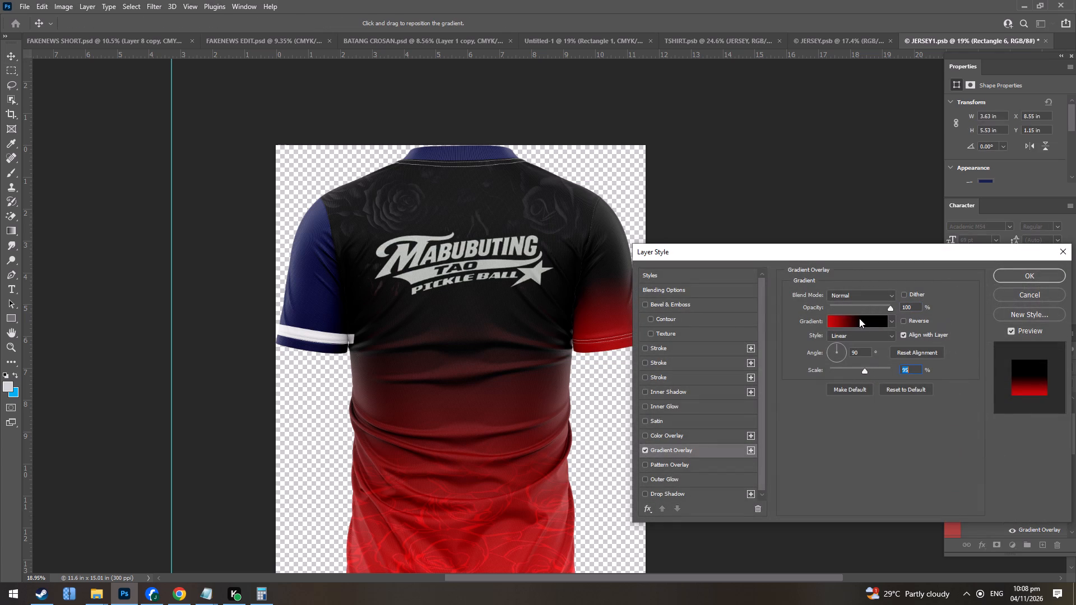
drag(889, 364, 876, 363)
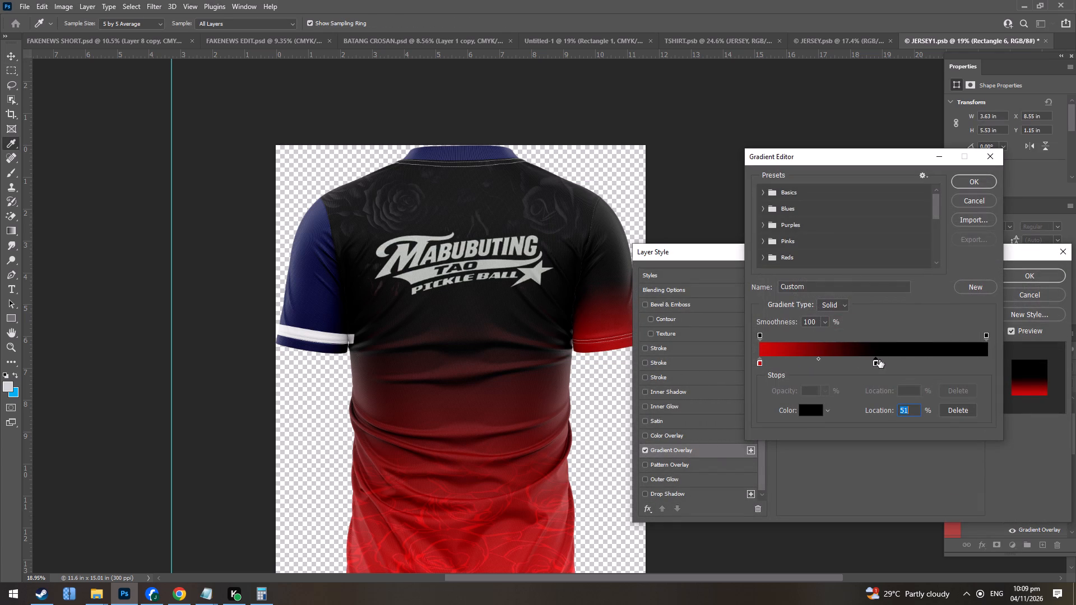
click(968, 184)
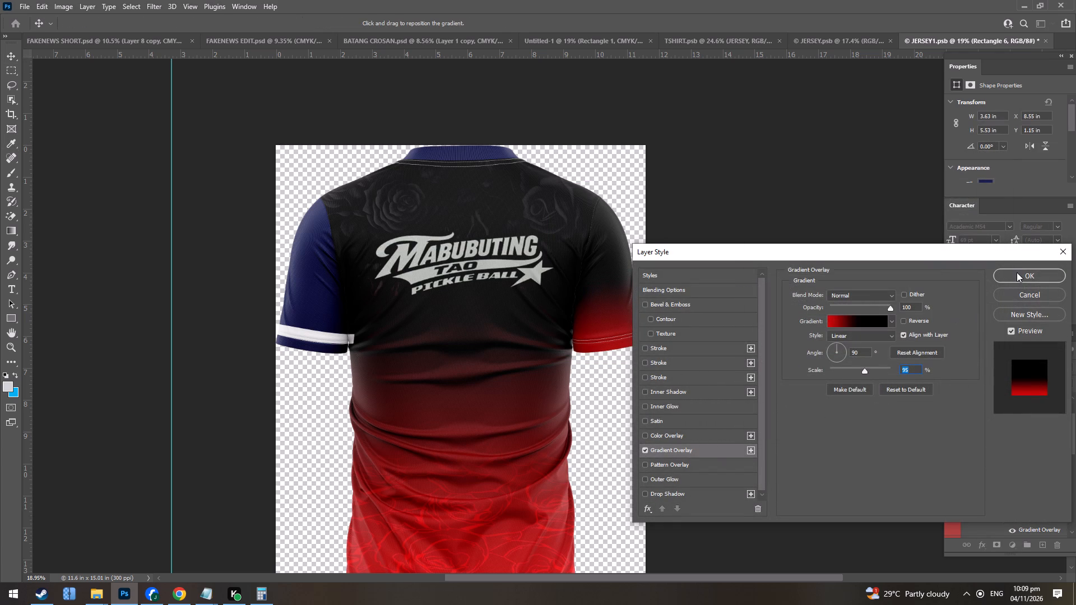
click(1017, 272)
Add the black-to-red linear Gradient Overlay to Rectangle 6 copy, the left sleeve, at 74% scale.
triple_click(1057, 464)
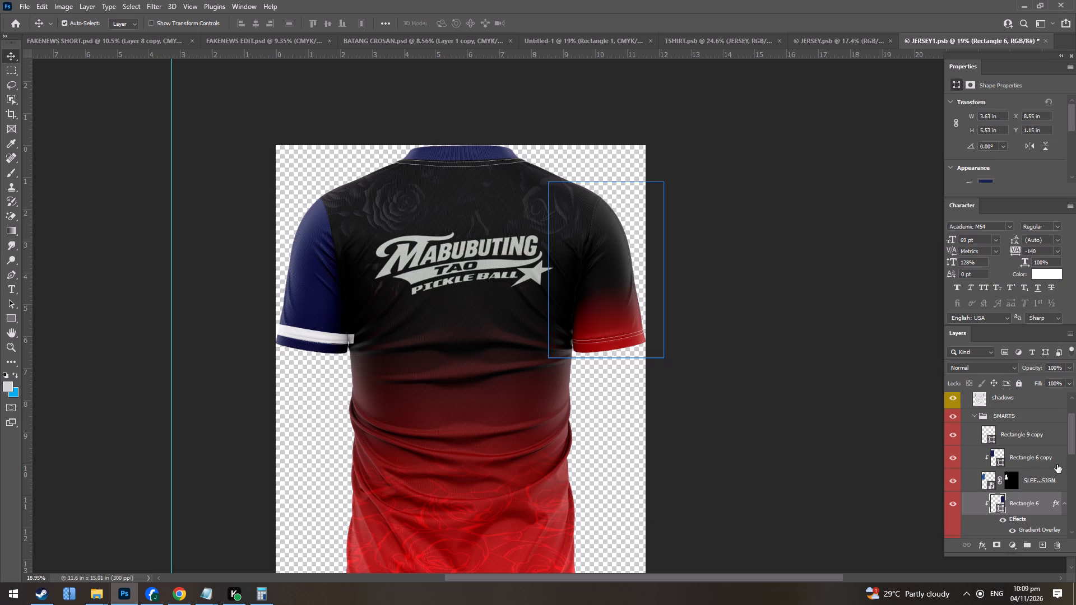
click(681, 446)
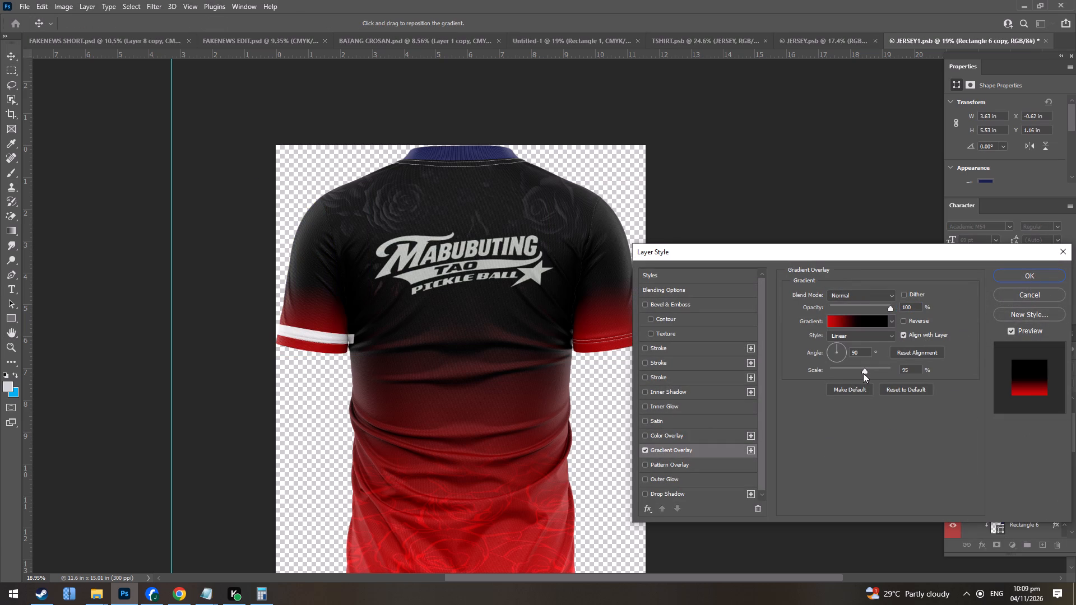
drag(865, 370, 859, 369)
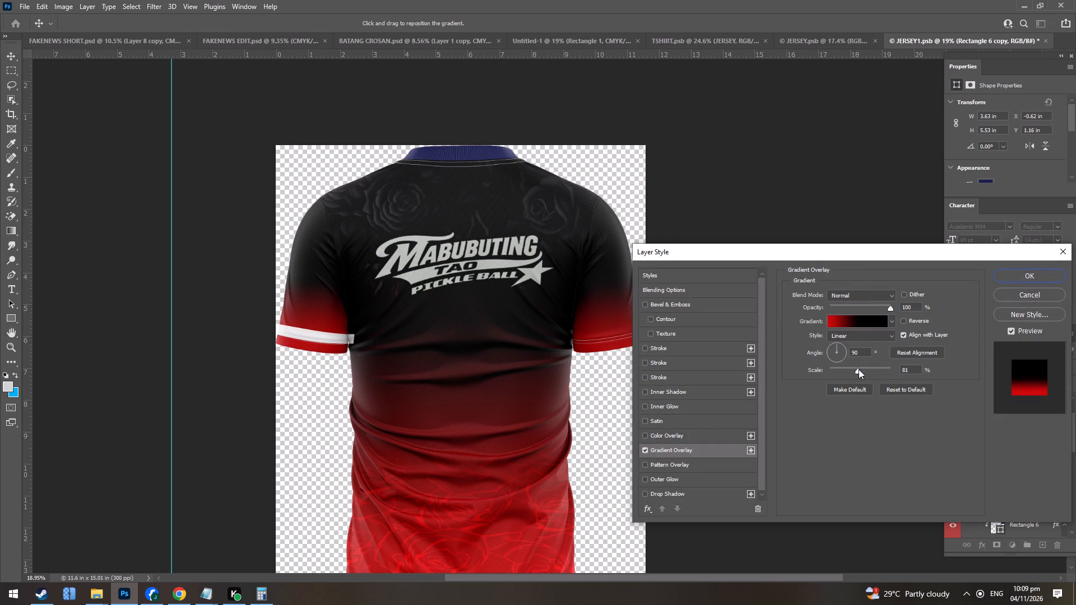
drag(859, 369, 855, 369)
click(1013, 274)
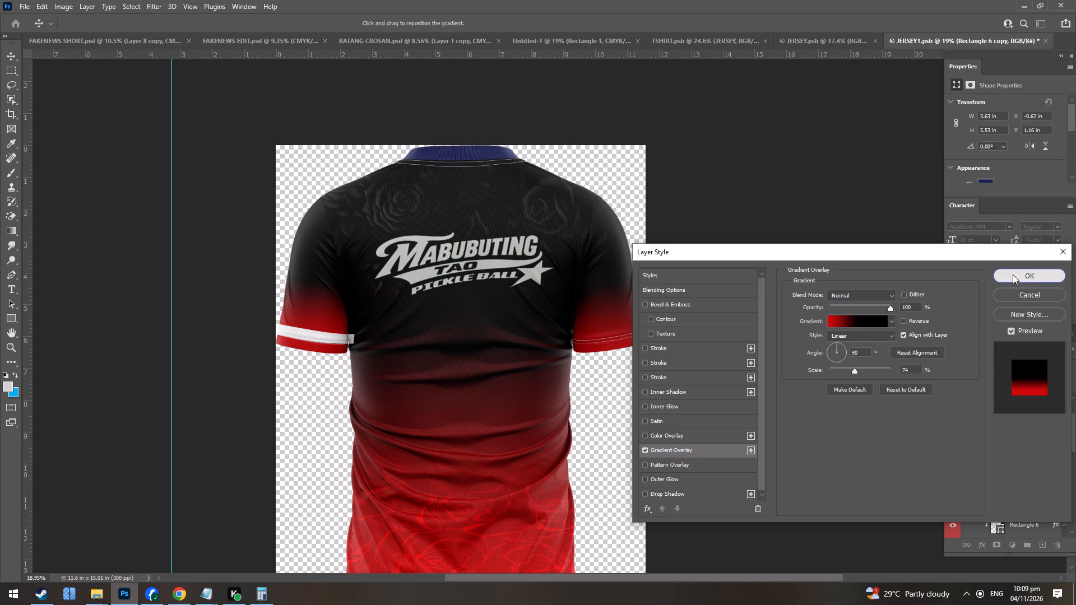
Delete Rectangle 9 copy, the white stripe on the left sleeve.
click(1011, 436)
key(Delete)
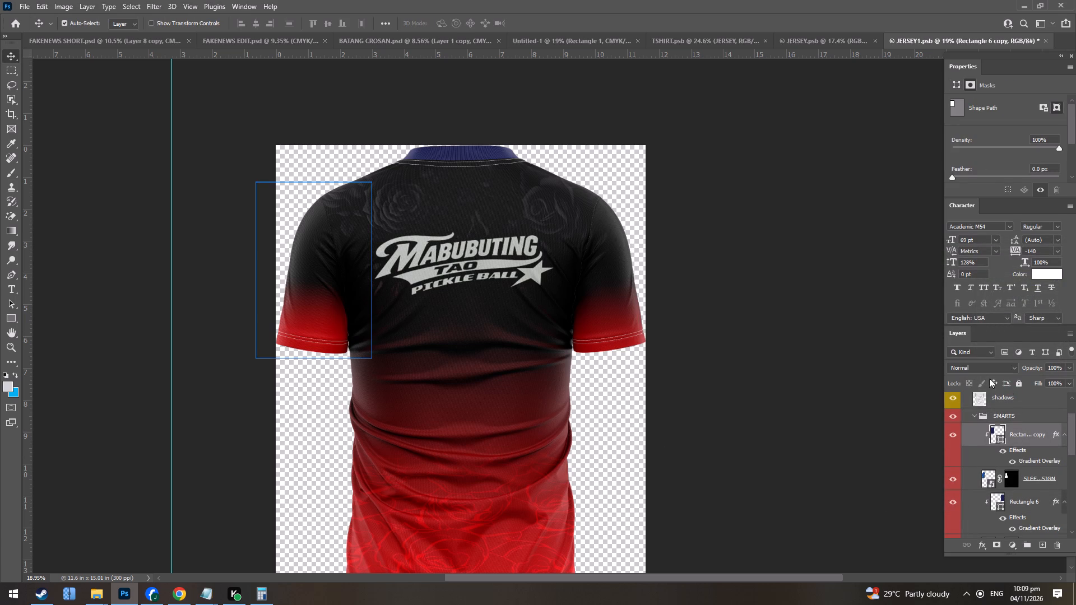
Duplicate Layer 4, the dark roses, and place the copy directly above Rectangle 6 in the layer stack.
scroll(1037, 464, down, 3)
click(1040, 509)
scroll(1040, 510, down, 3)
click(1040, 511)
scroll(1040, 513, down, 1)
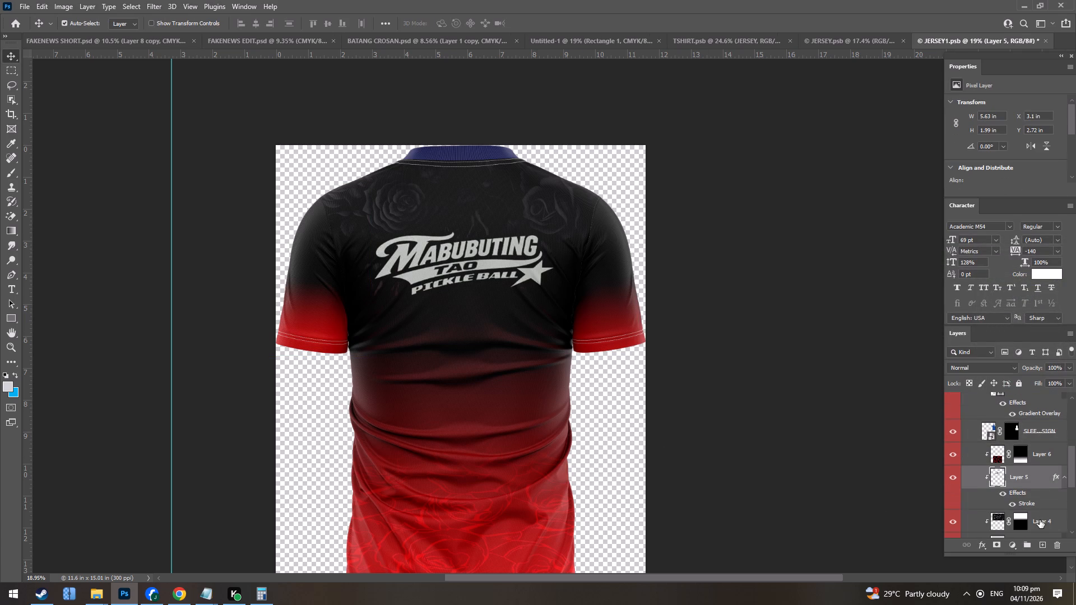
scroll(1040, 520, down, 2)
click(1040, 504)
alt+drag(1043, 506, 1043, 353)
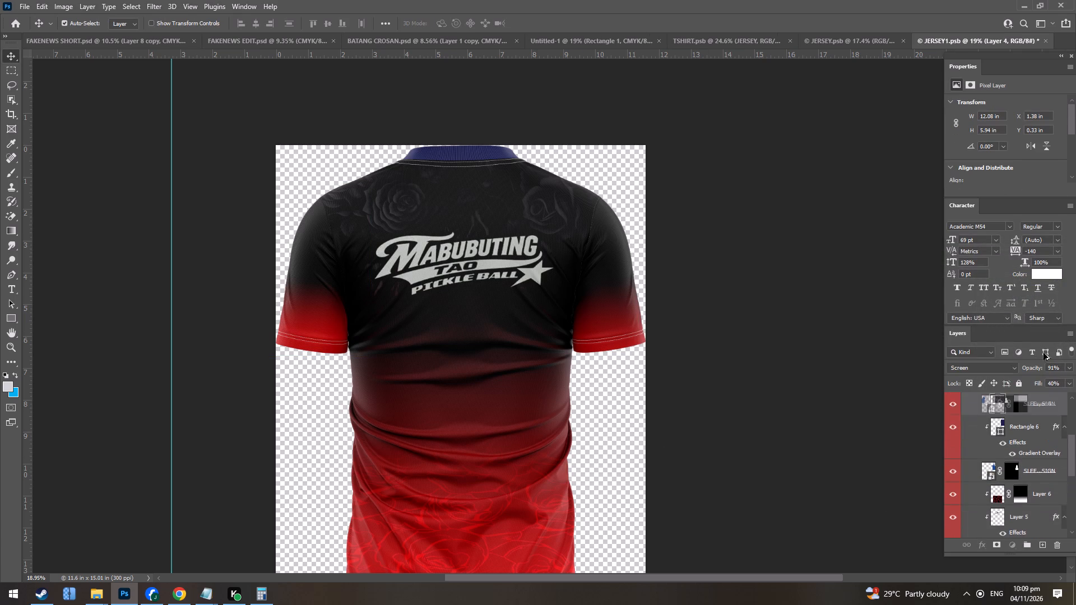
alt+drag(1043, 353, 1029, 464)
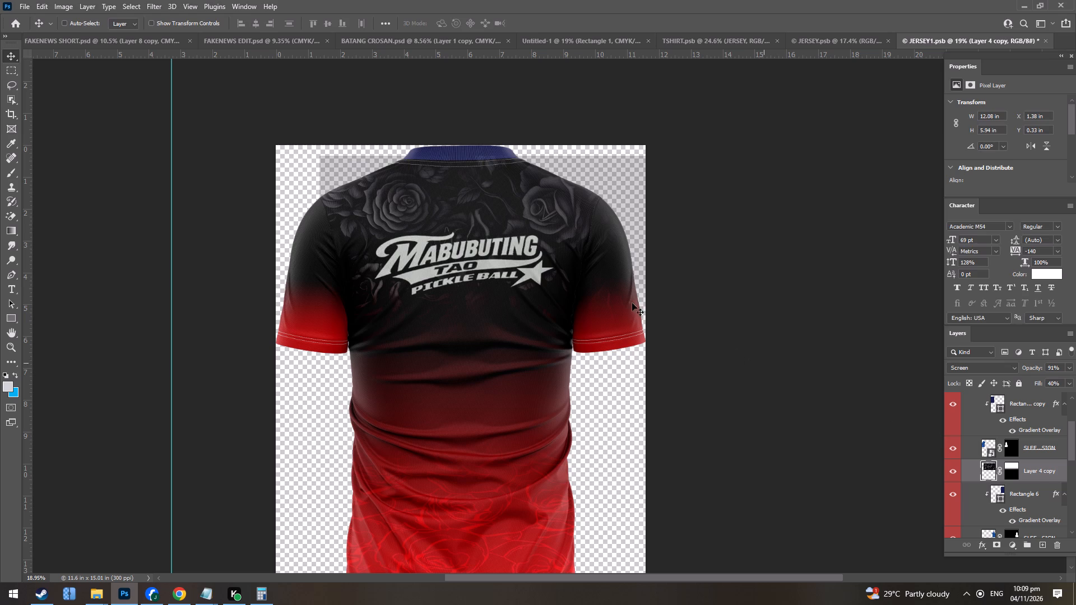
Move the rose copy over the right sleeve to about X 7.79 in, Y 1.16 in and clip it to the sleeve.
key(ctrl+t)
drag(563, 259, 718, 258)
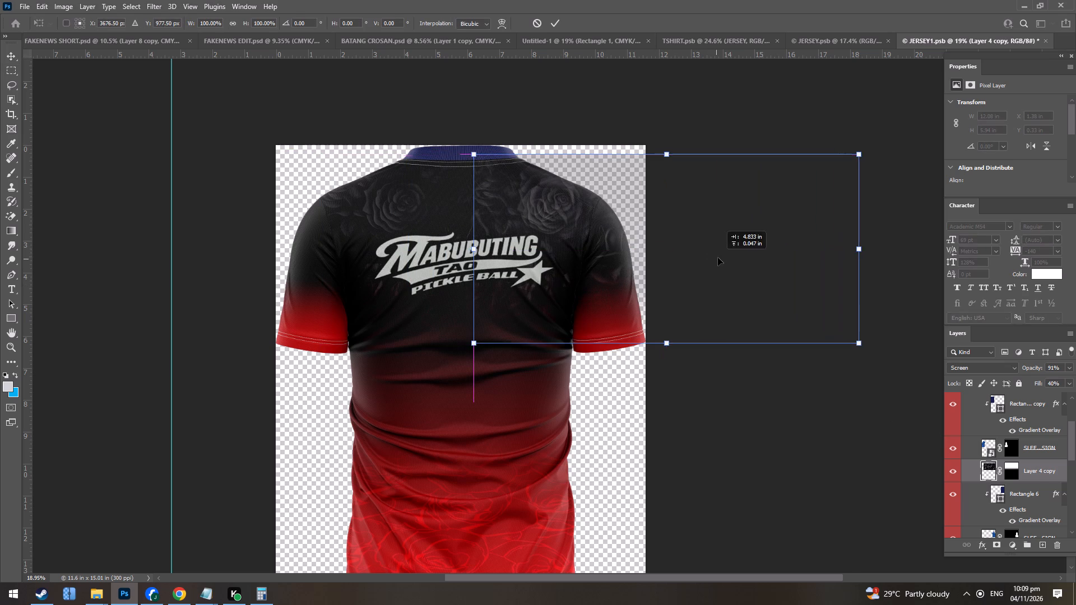
drag(718, 258, 765, 276)
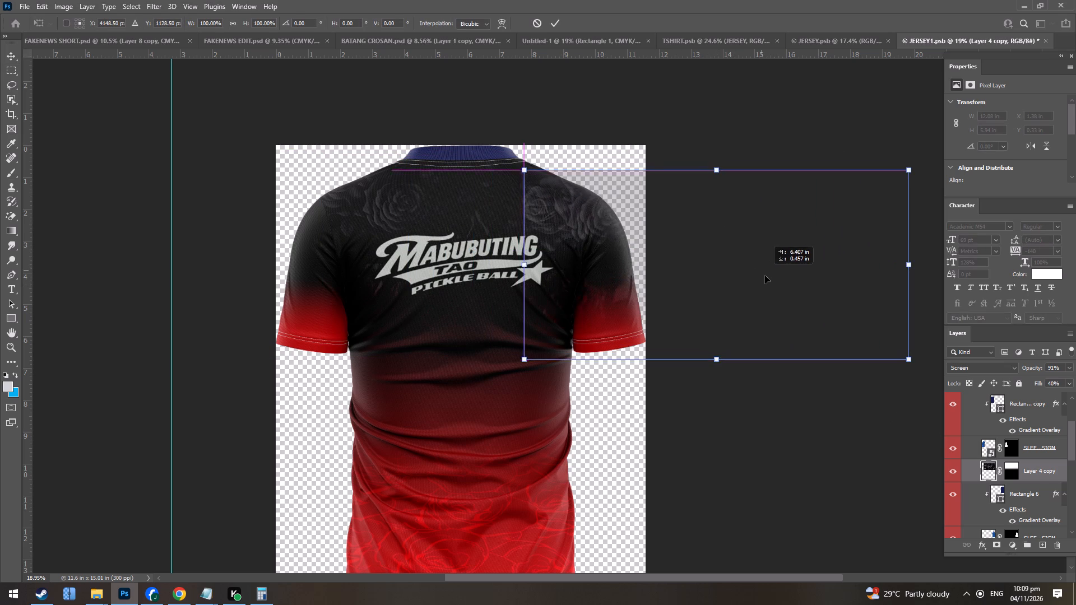
drag(765, 276, 767, 286)
key(Return)
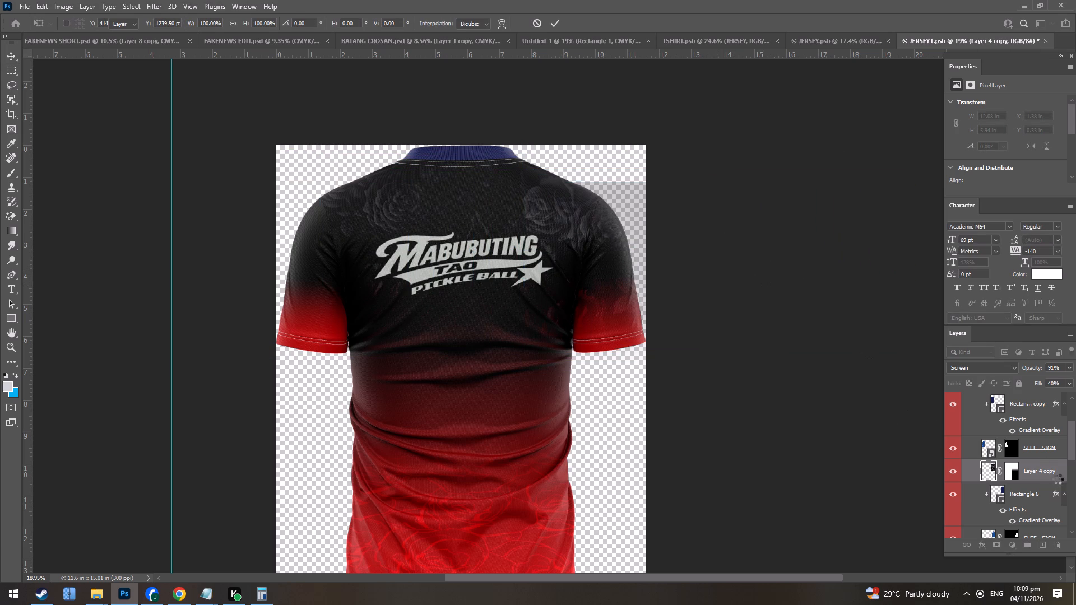
right_click(1056, 478)
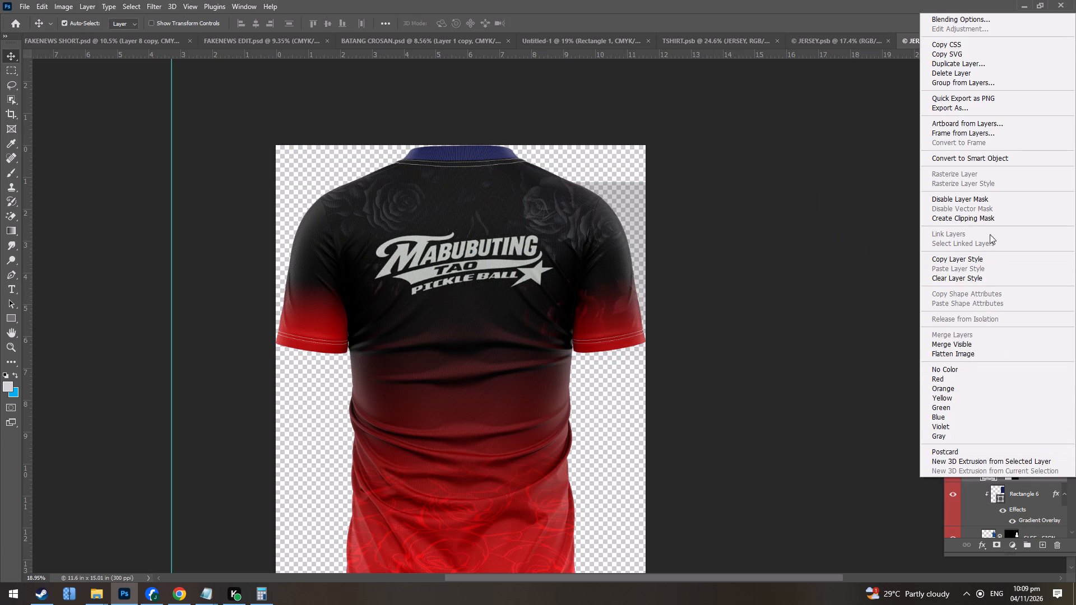
click(991, 219)
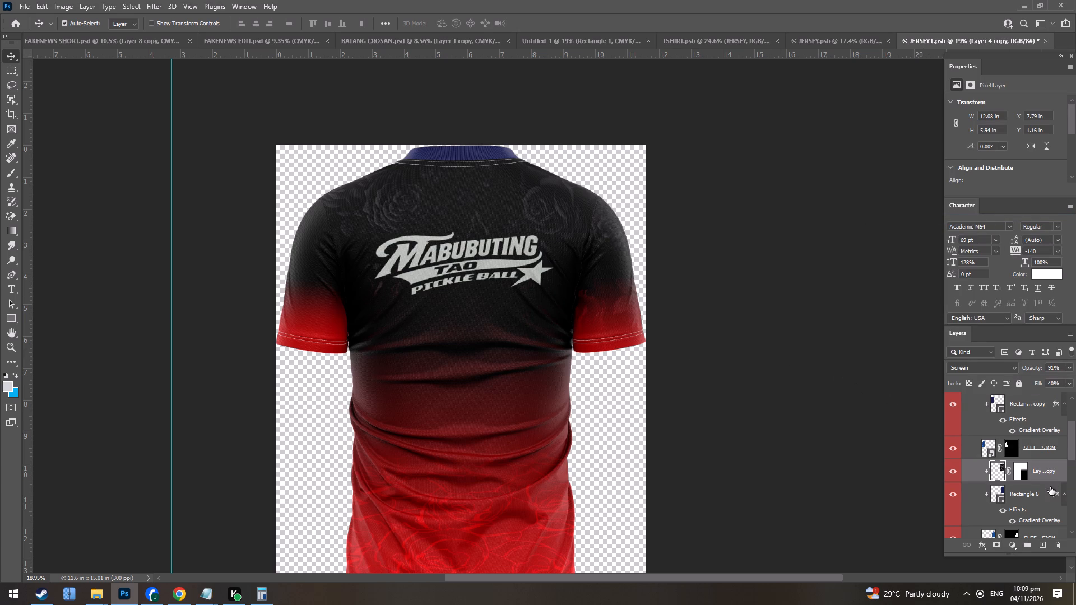
Place a duplicate of the right sleeve's rose layer over the left sleeve at about X -5.62 in, Y 0.79 in, clipped above Rectangle 6 copy.
alt+drag(1051, 474, 1046, 406)
key(ctrl+t)
shift+drag(610, 264, 161, 262)
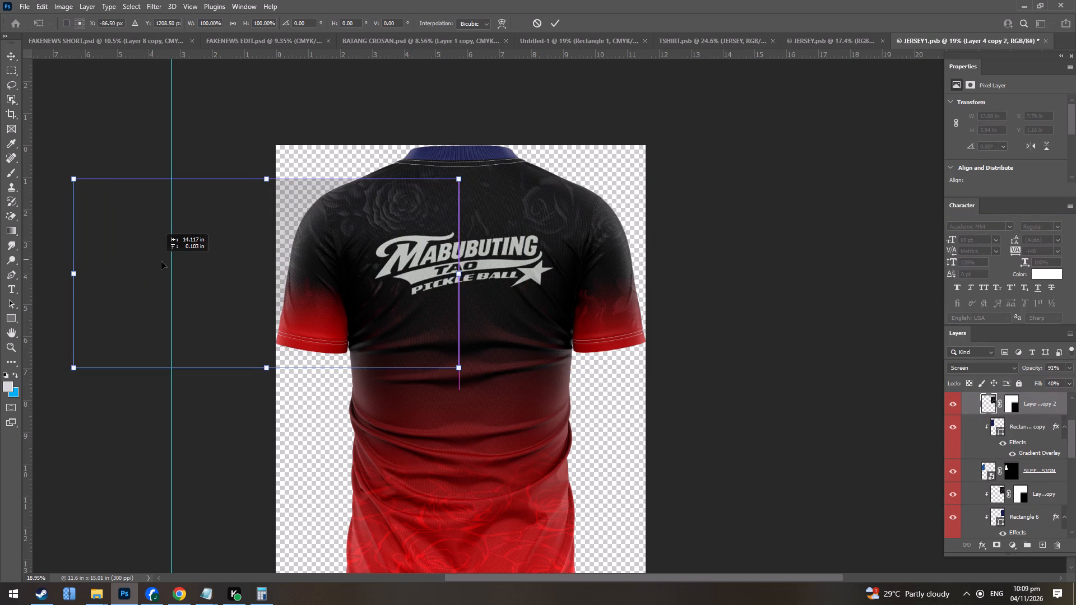
shift+drag(161, 262, 194, 235)
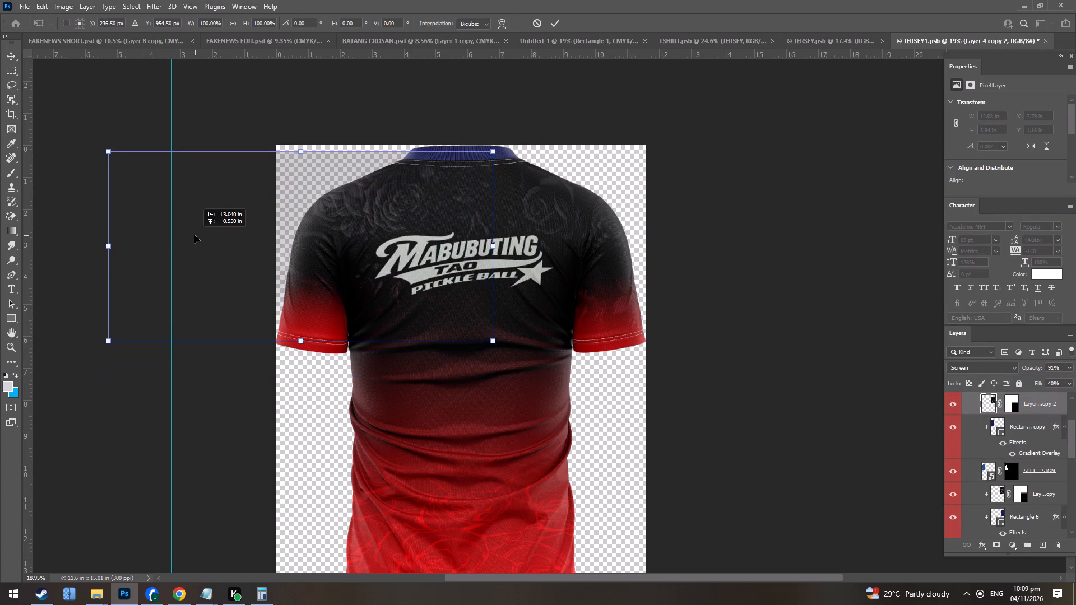
shift+drag(194, 235, 175, 271)
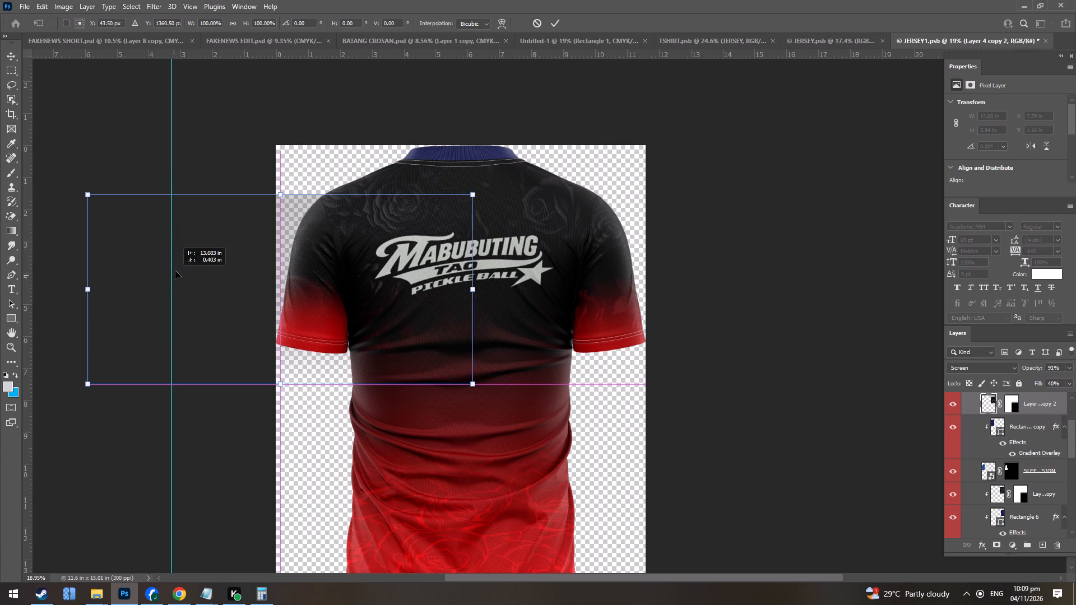
shift+drag(175, 271, 183, 254)
key(Return)
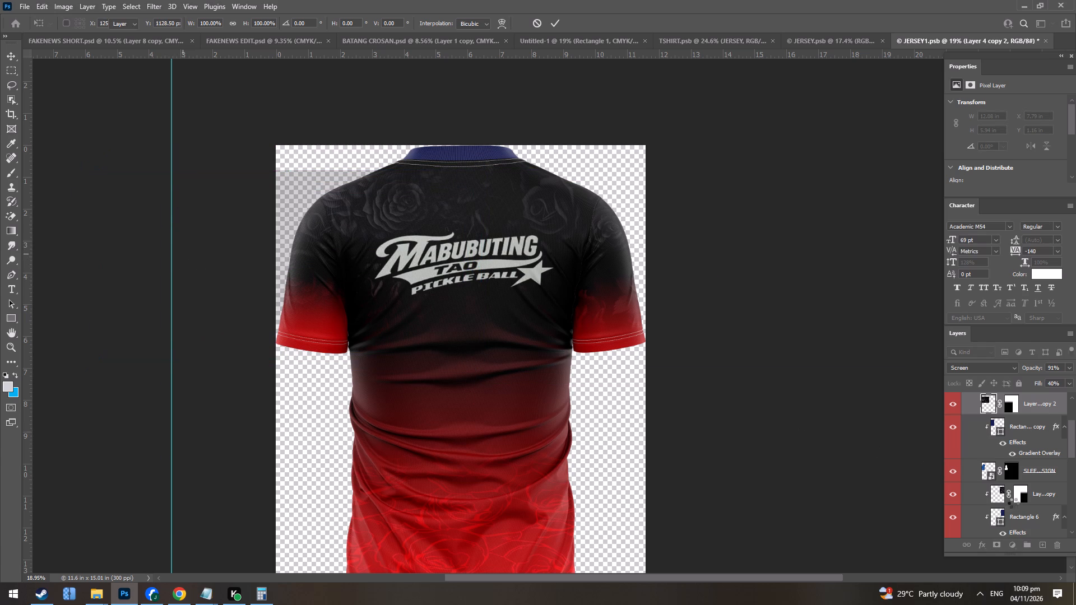
right_click(1043, 411)
click(923, 322)
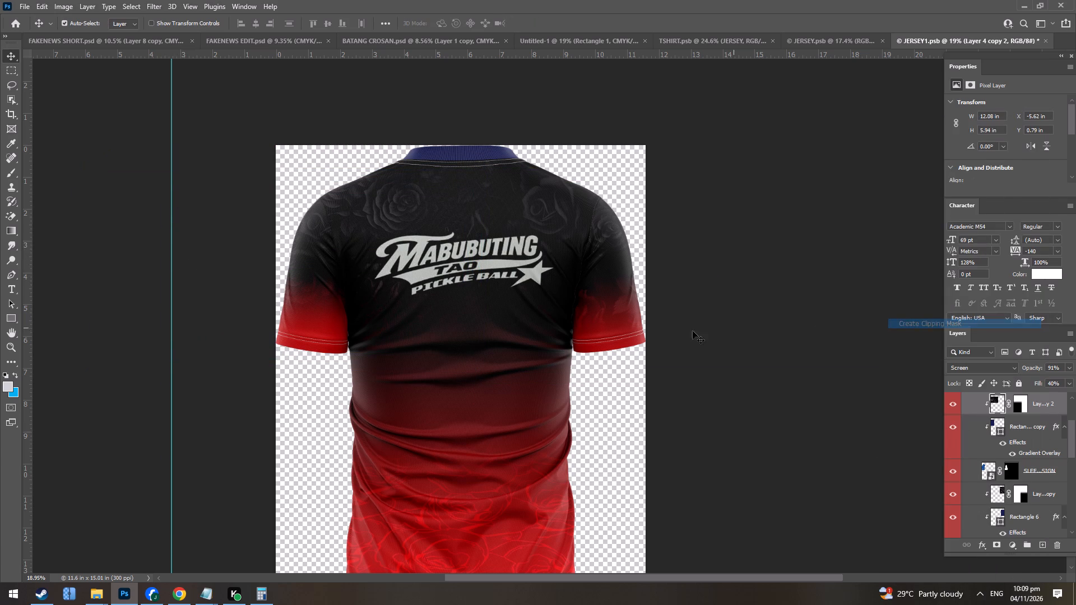
Change the fill of Rectangle 5, the back collar, to black.
alt+scroll(355, 215, up, 5)
alt+scroll(387, 234, down, 14)
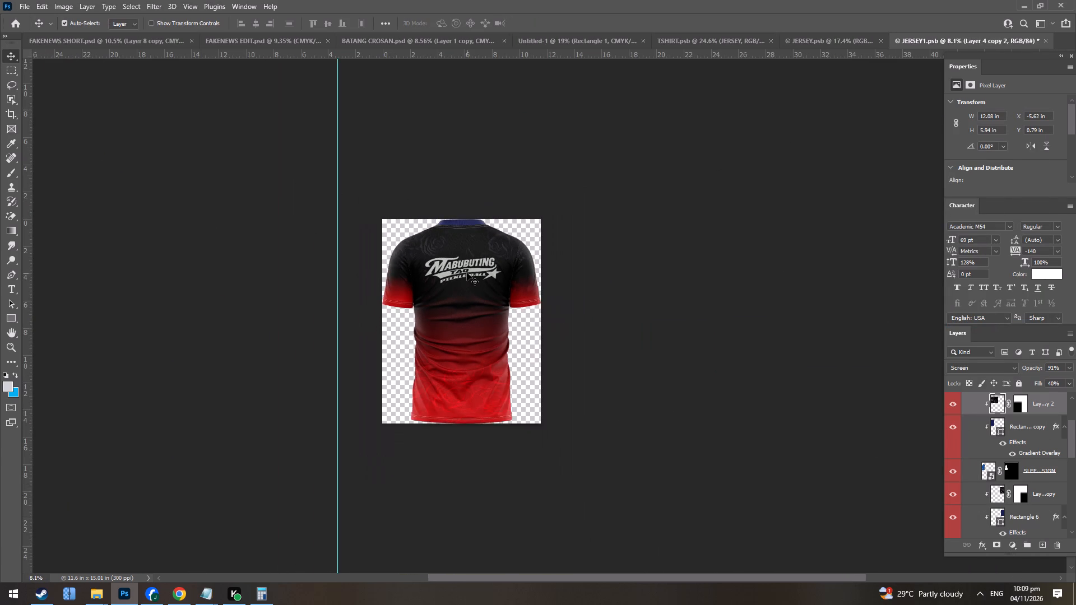
scroll(468, 274, up, 13)
scroll(1041, 472, down, 2)
scroll(1042, 472, up, 9)
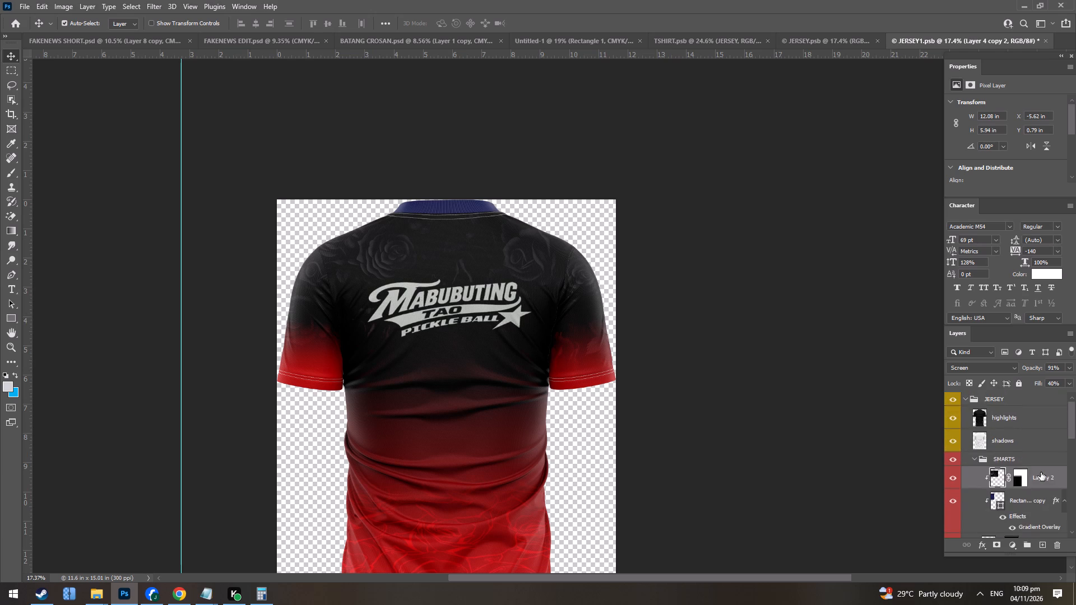
scroll(1041, 472, up, 1)
scroll(1040, 470, down, 6)
scroll(1040, 471, up, 1)
scroll(1040, 471, down, 16)
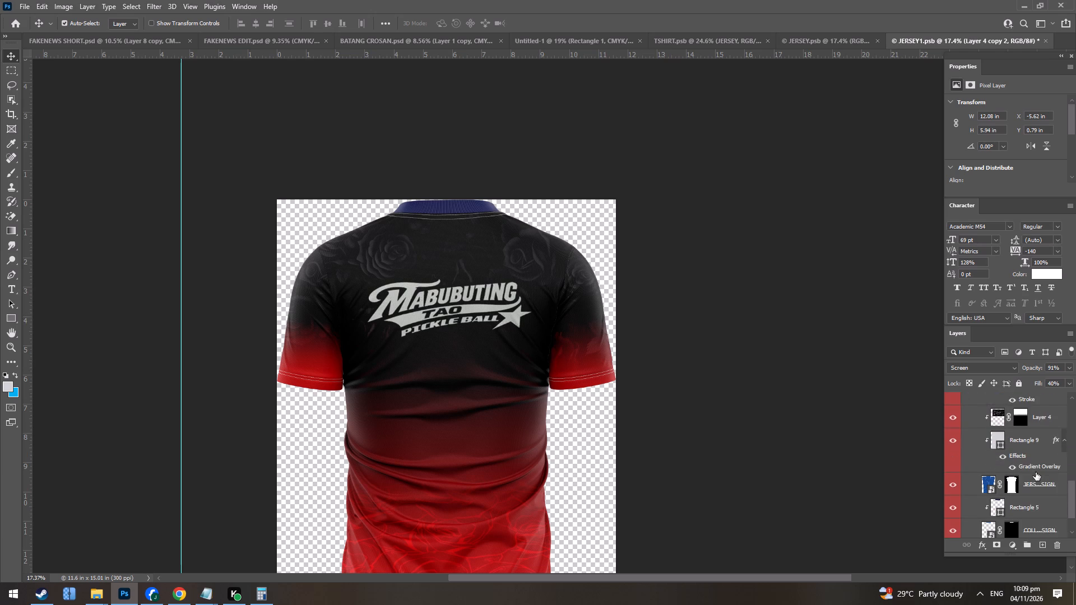
scroll(1036, 472, down, 3)
click(1040, 415)
click(1035, 482)
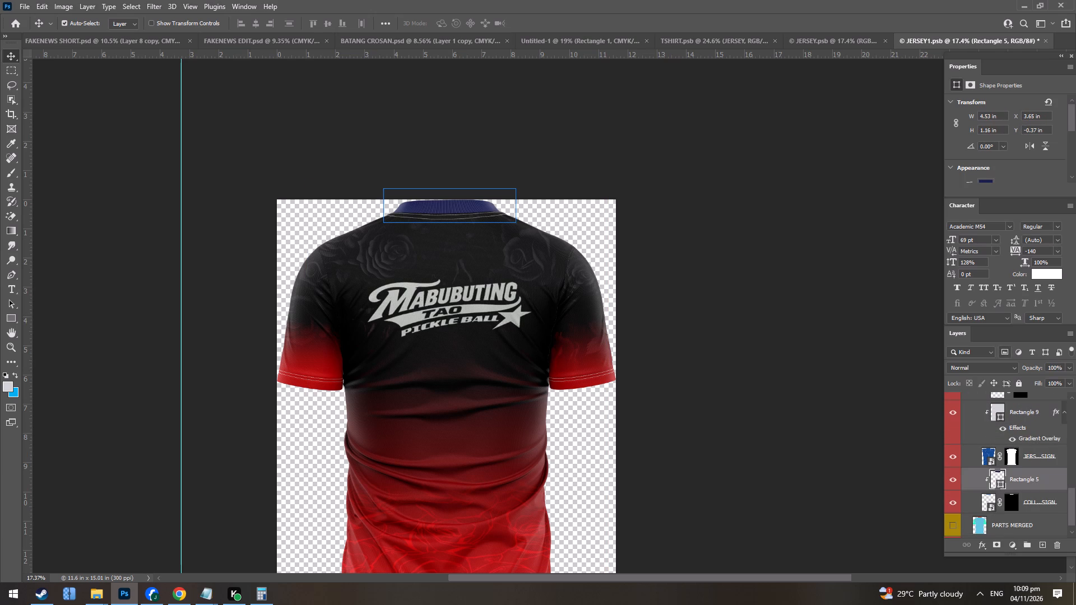
scroll(985, 117, down, 3)
click(990, 161)
click(919, 217)
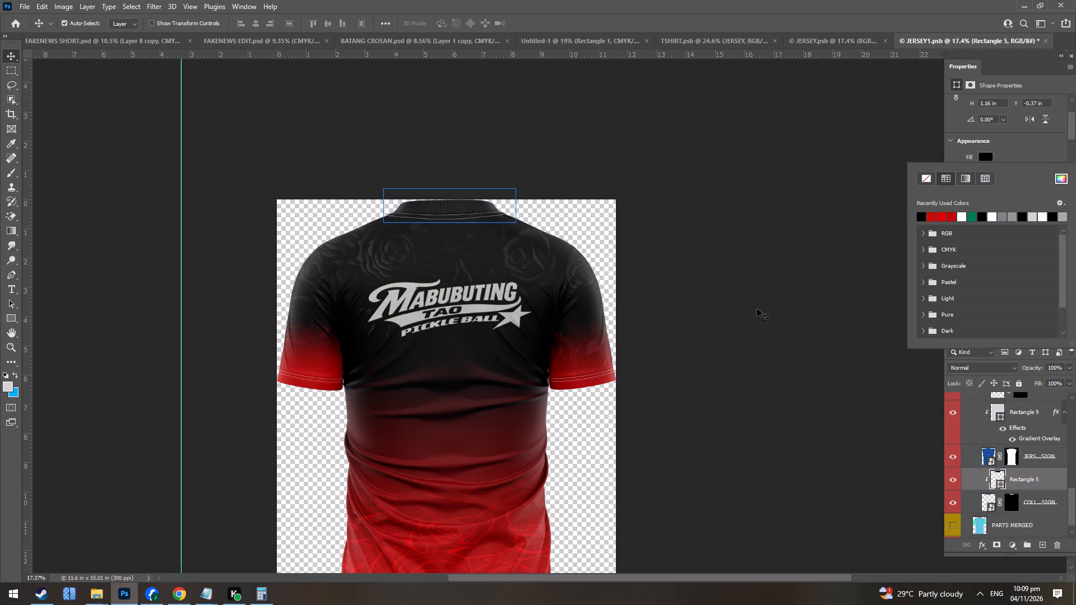
Deselect the back collar shape and save the back design JERSEY1.psb so the linked mockup updates.
click(666, 367)
key(ctrl+s)
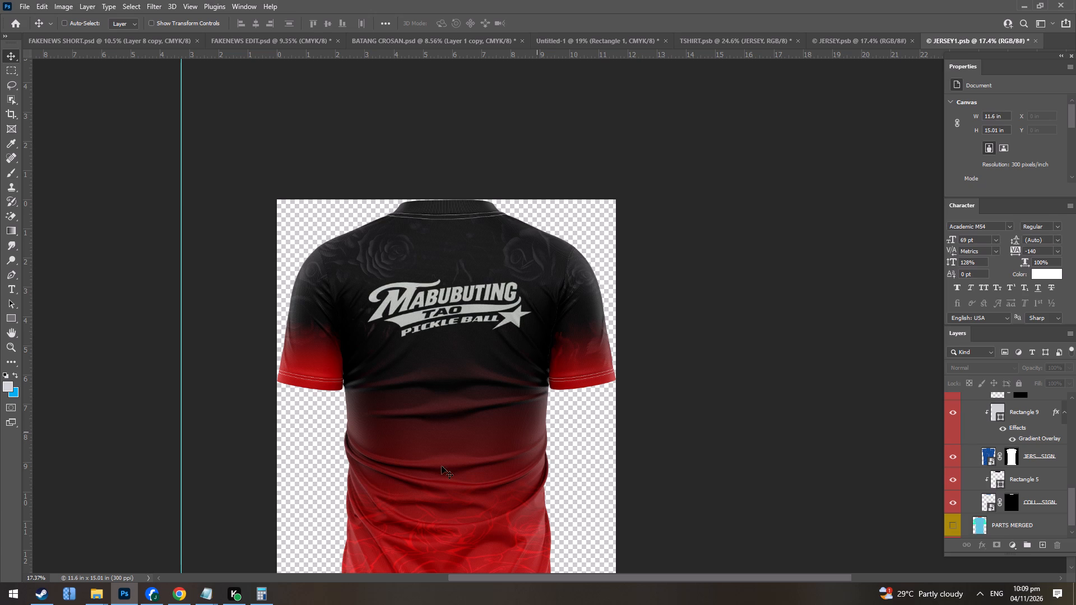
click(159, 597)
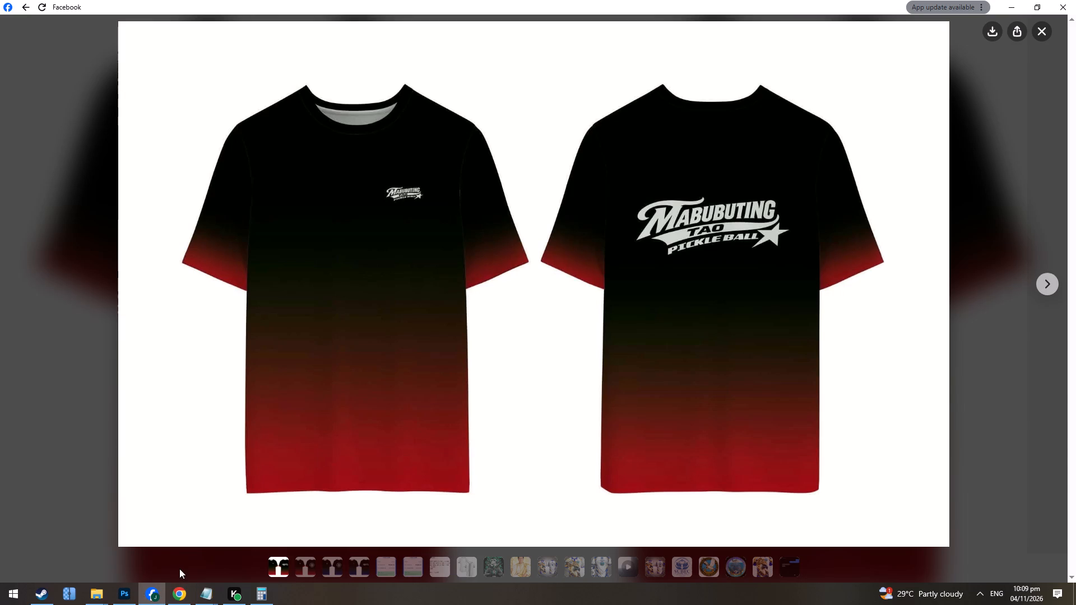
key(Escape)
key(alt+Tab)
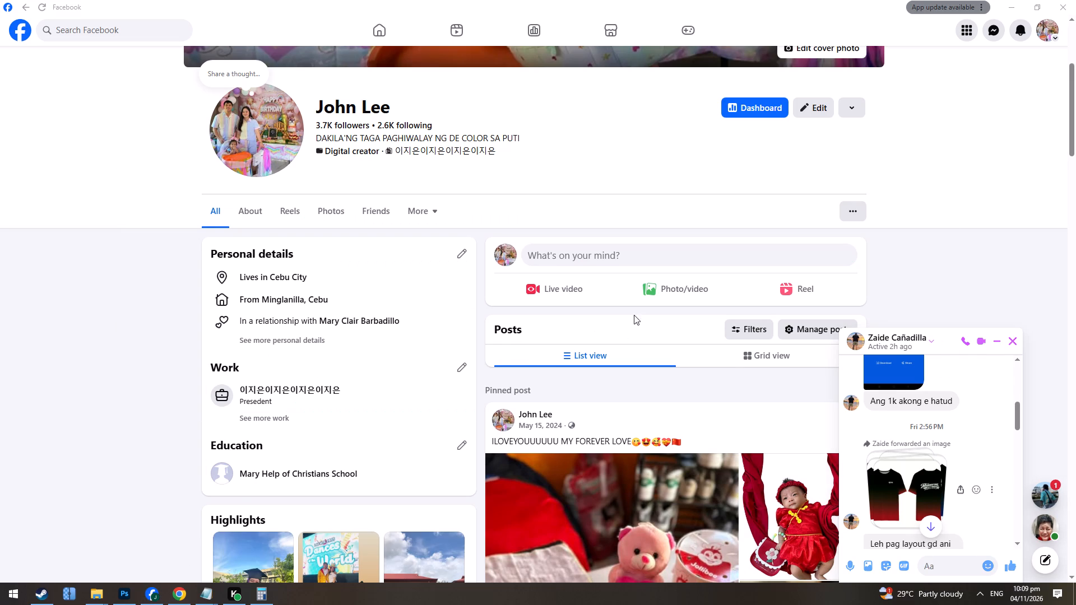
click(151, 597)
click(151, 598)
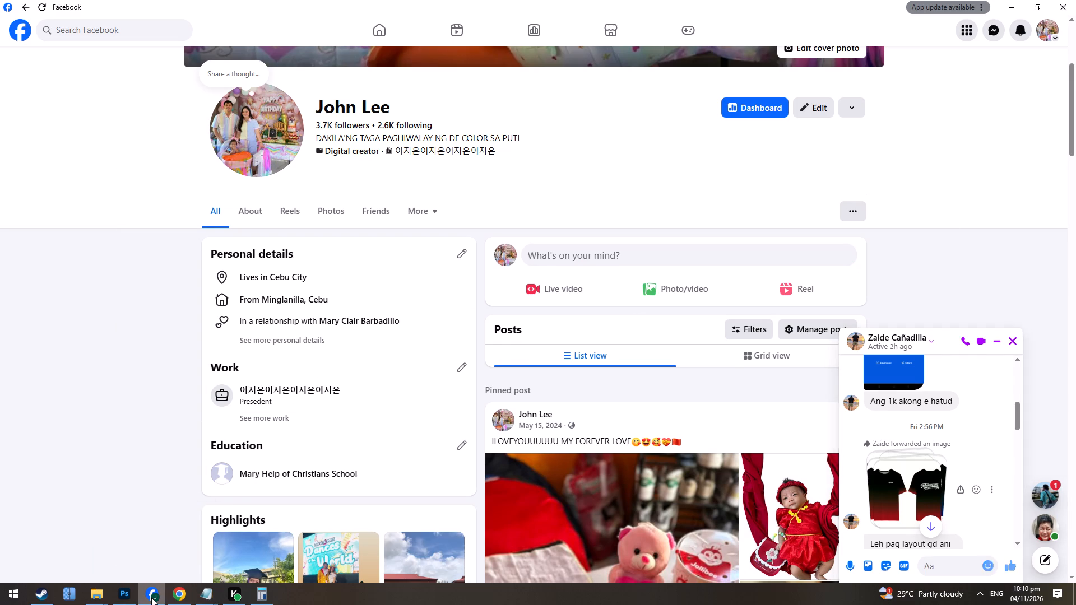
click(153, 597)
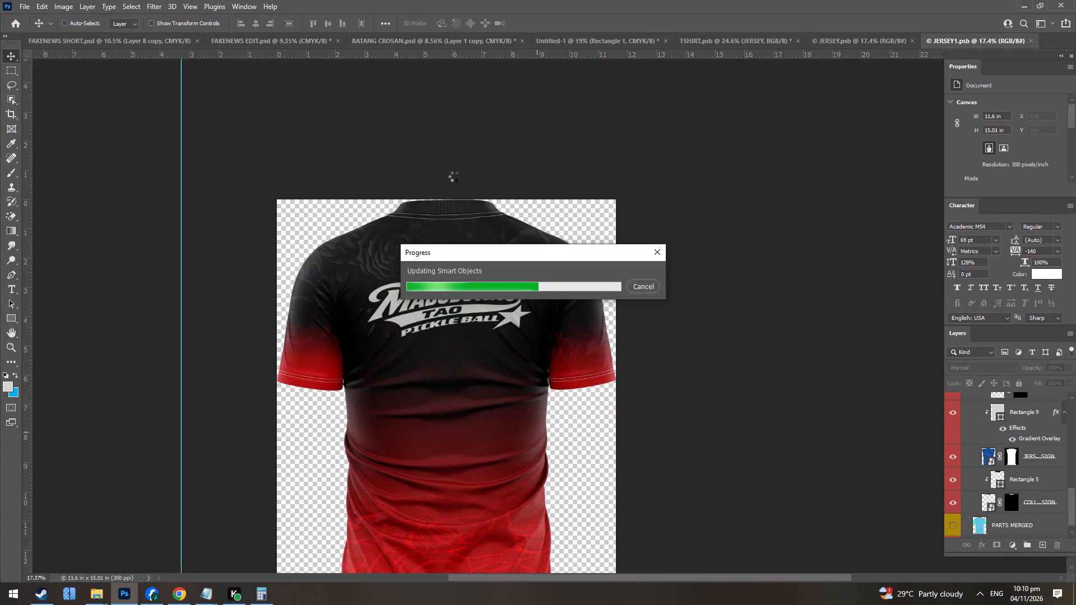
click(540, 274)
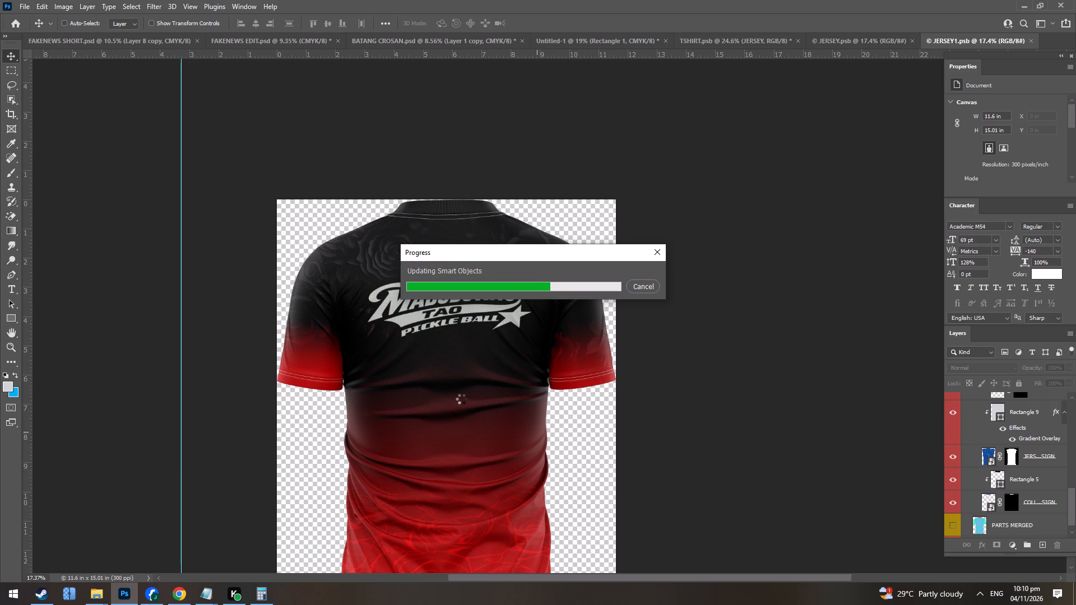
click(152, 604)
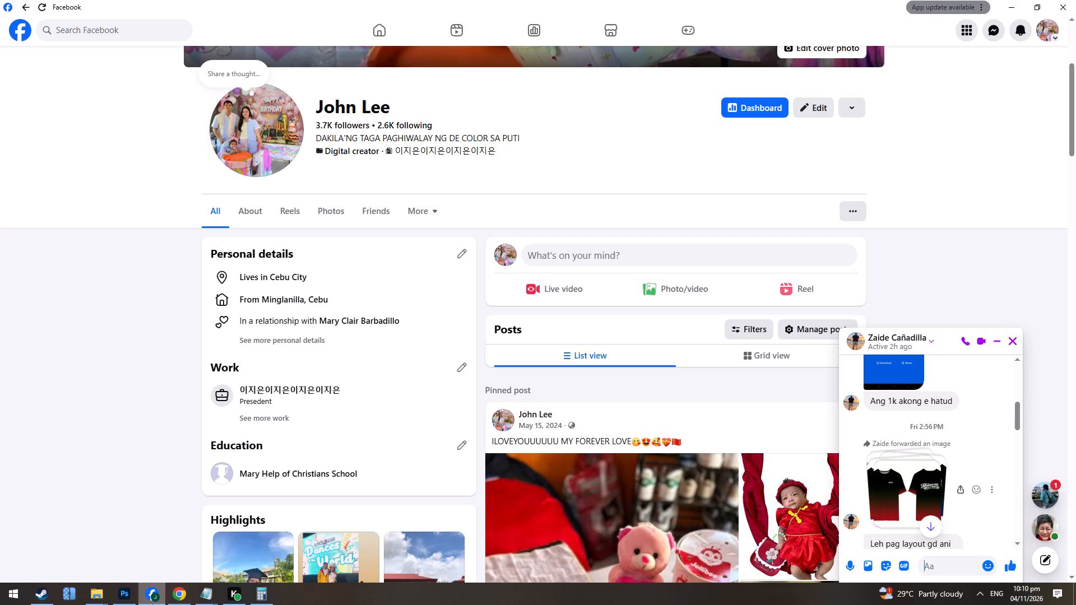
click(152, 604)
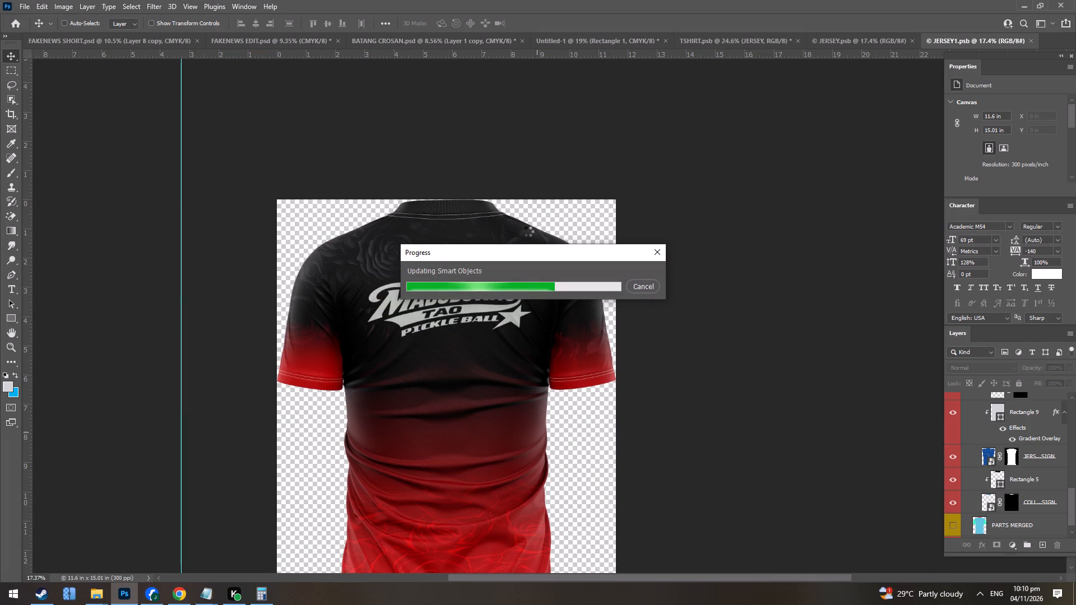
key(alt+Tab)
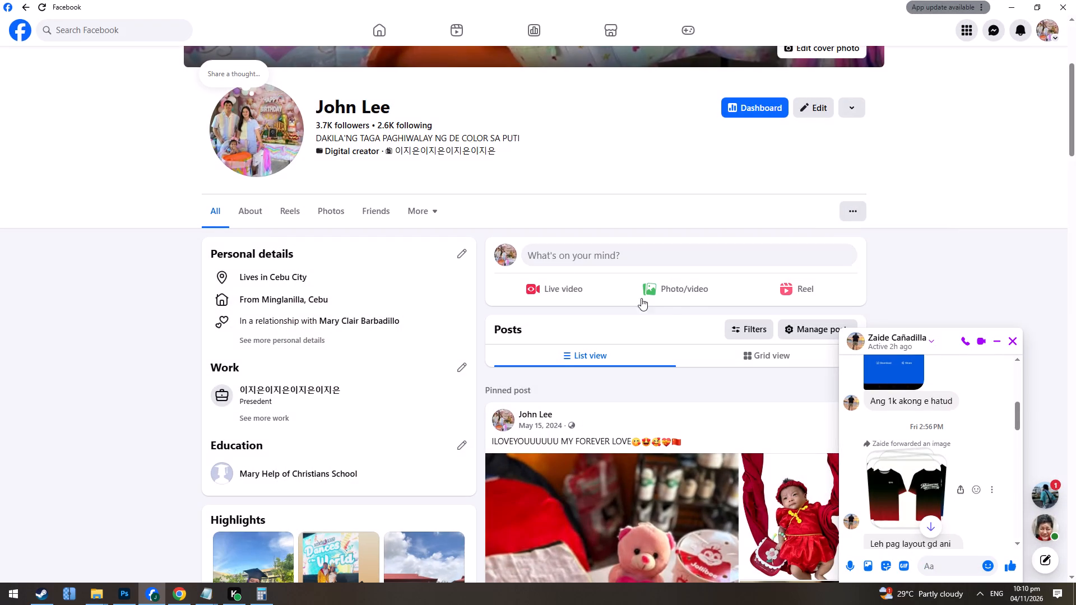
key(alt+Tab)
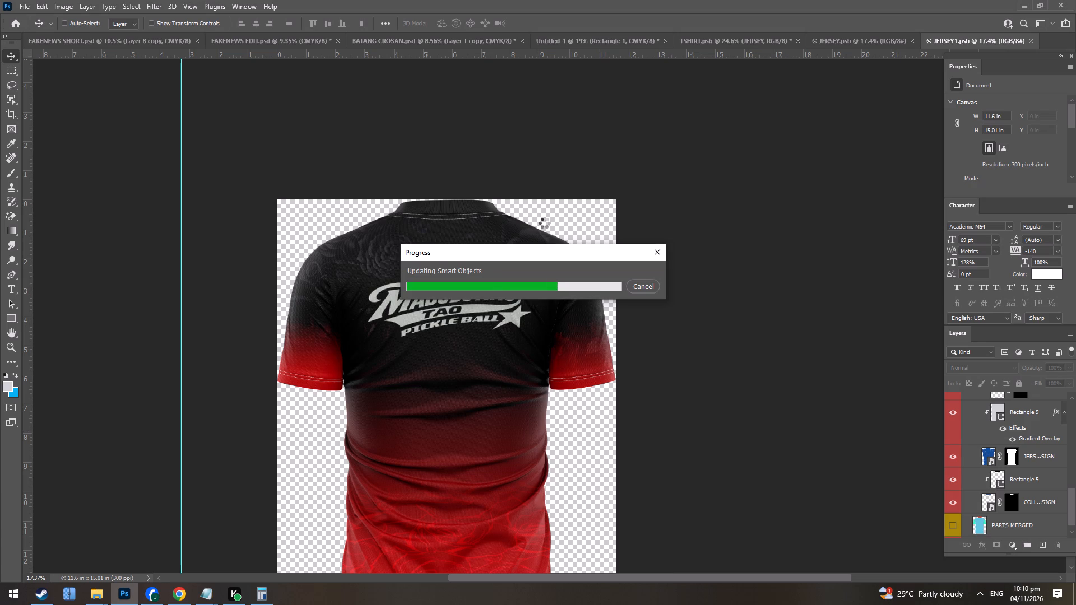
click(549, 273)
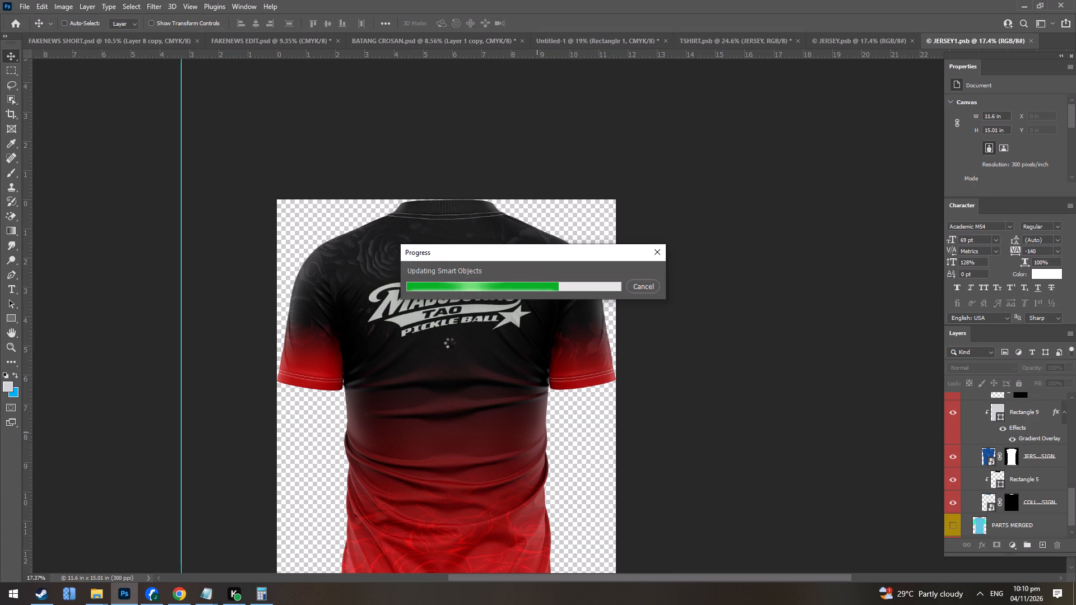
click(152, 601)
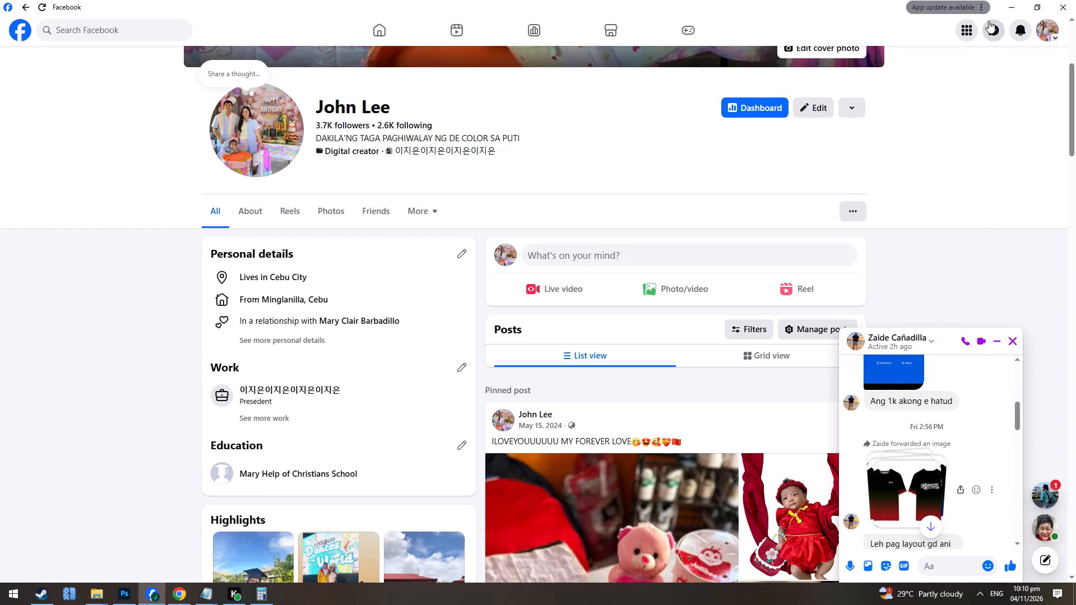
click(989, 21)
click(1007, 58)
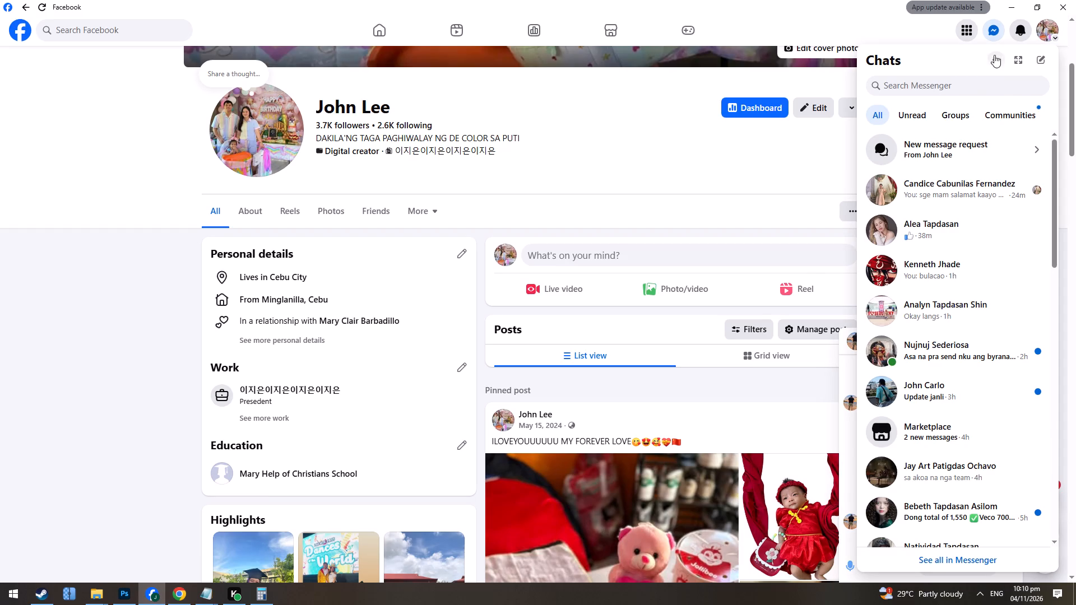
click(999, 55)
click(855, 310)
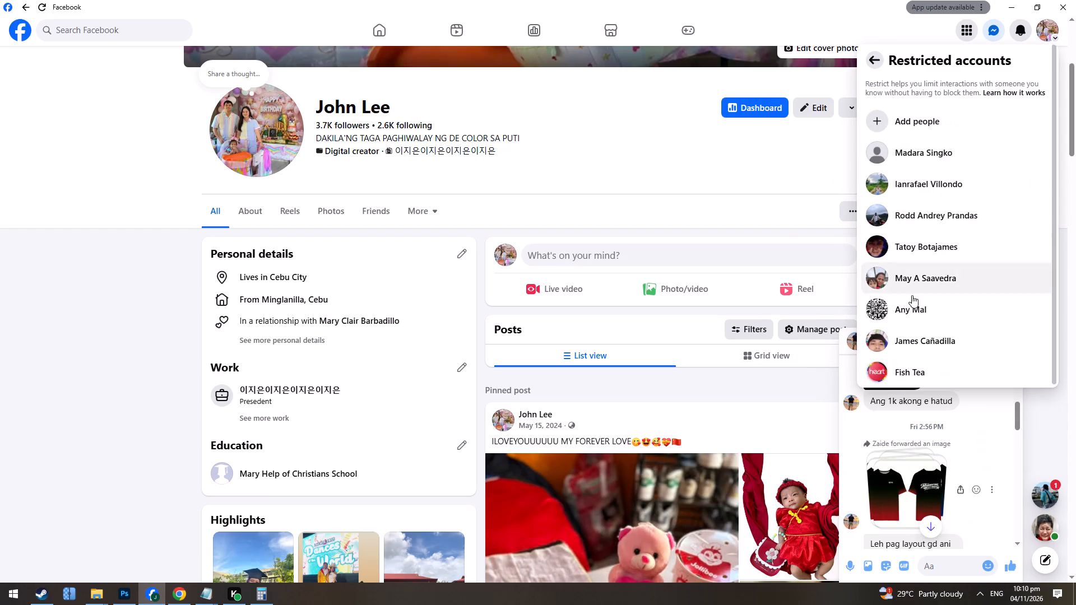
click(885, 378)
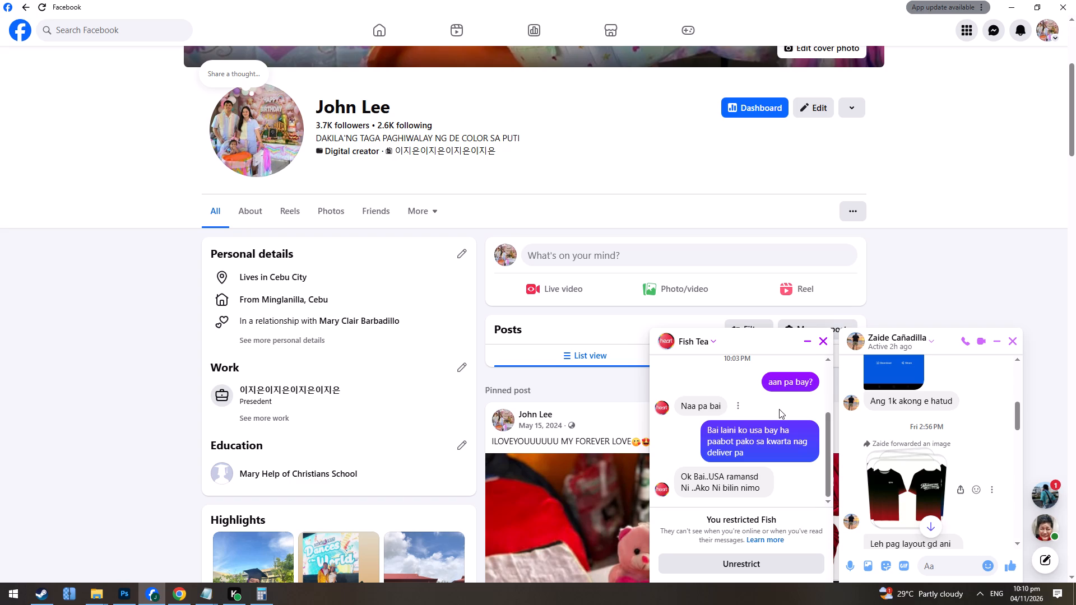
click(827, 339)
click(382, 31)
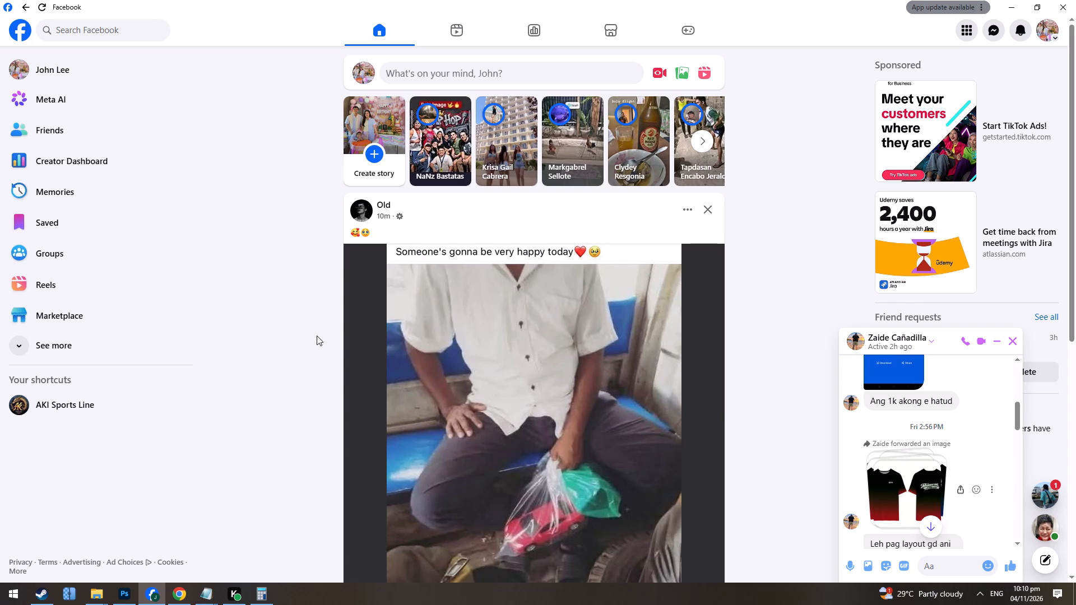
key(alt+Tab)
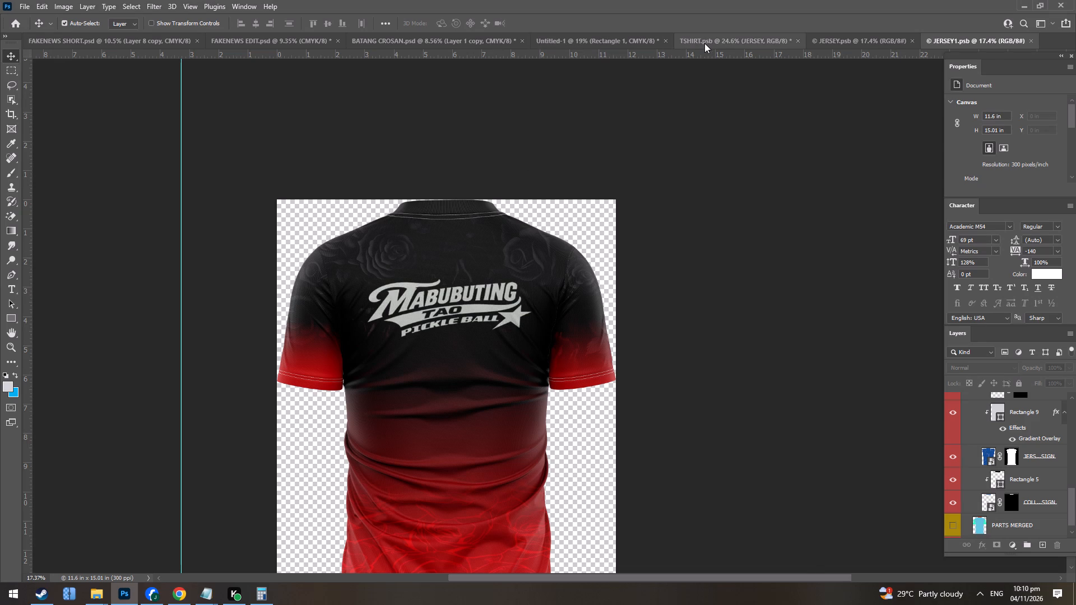
In the TSHIRT.psb mockup, open the layer style settings of Layer 0, the grey background behind the jerseys.
click(709, 42)
alt+scroll(490, 337, down, 3)
alt+scroll(692, 298, down, 4)
alt+scroll(698, 492, up, 3)
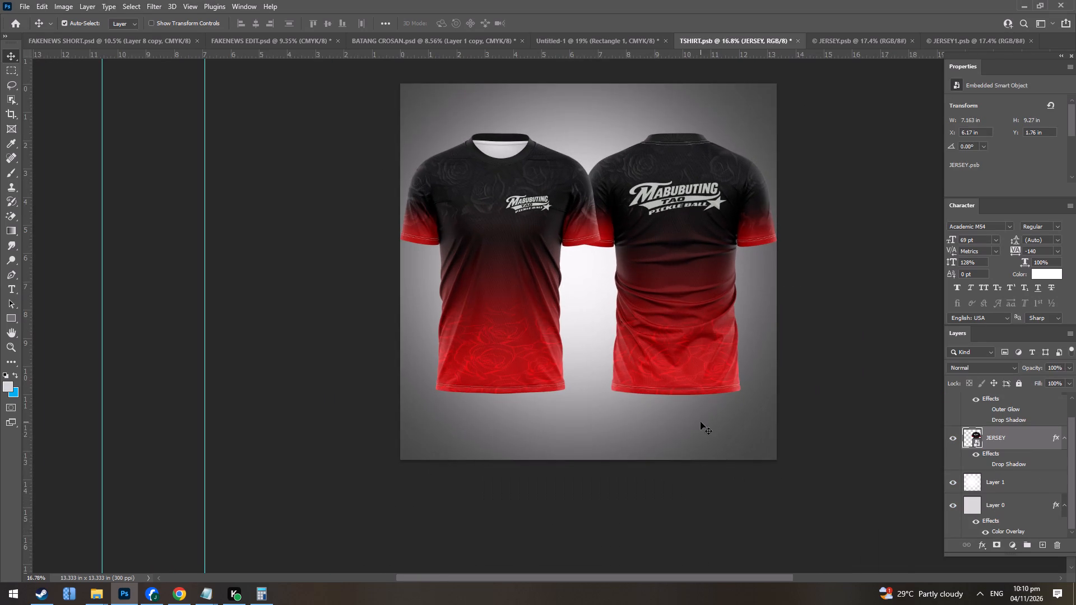
scroll(701, 420, up, 5)
alt+scroll(710, 479, up, 3)
click(714, 479)
double_click(968, 506)
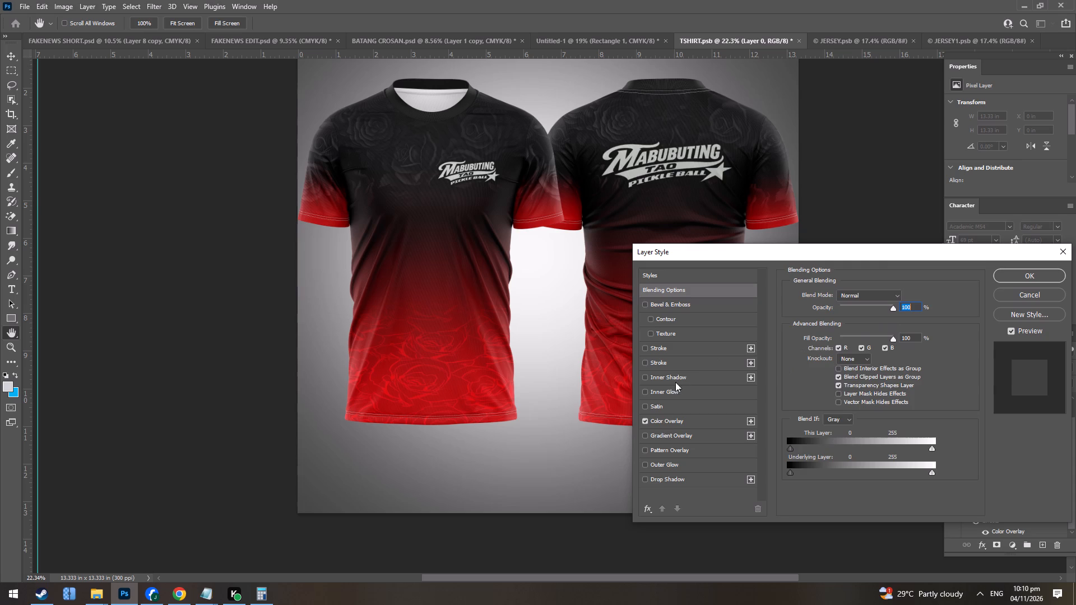
Set the Color Overlay of Layer 0, the background behind the two shirts, to mid-grey #878787.
click(664, 426)
click(905, 302)
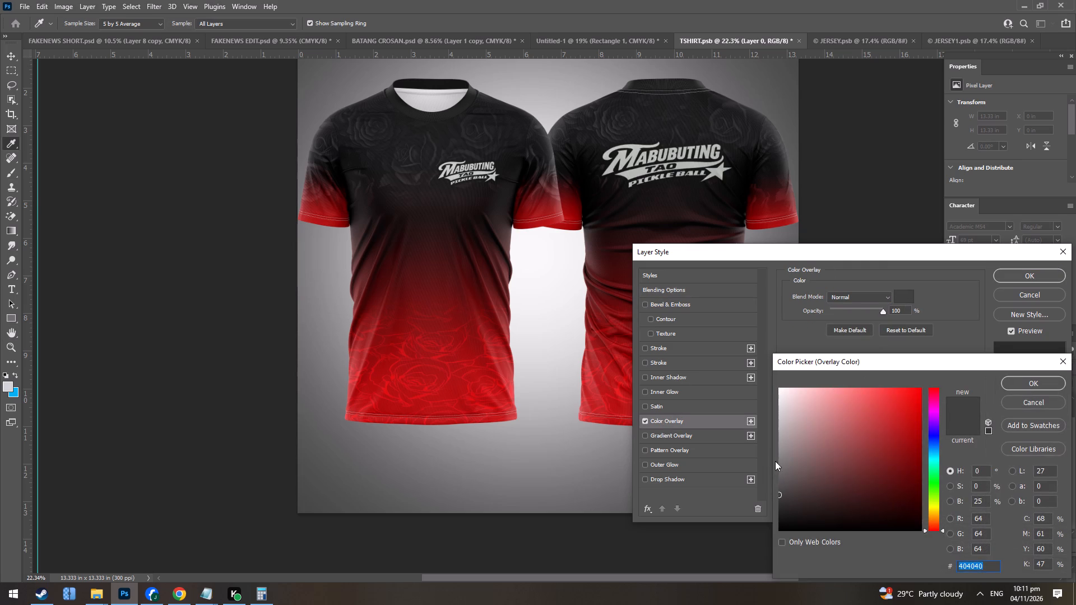
drag(782, 485, 749, 455)
drag(770, 463, 762, 466)
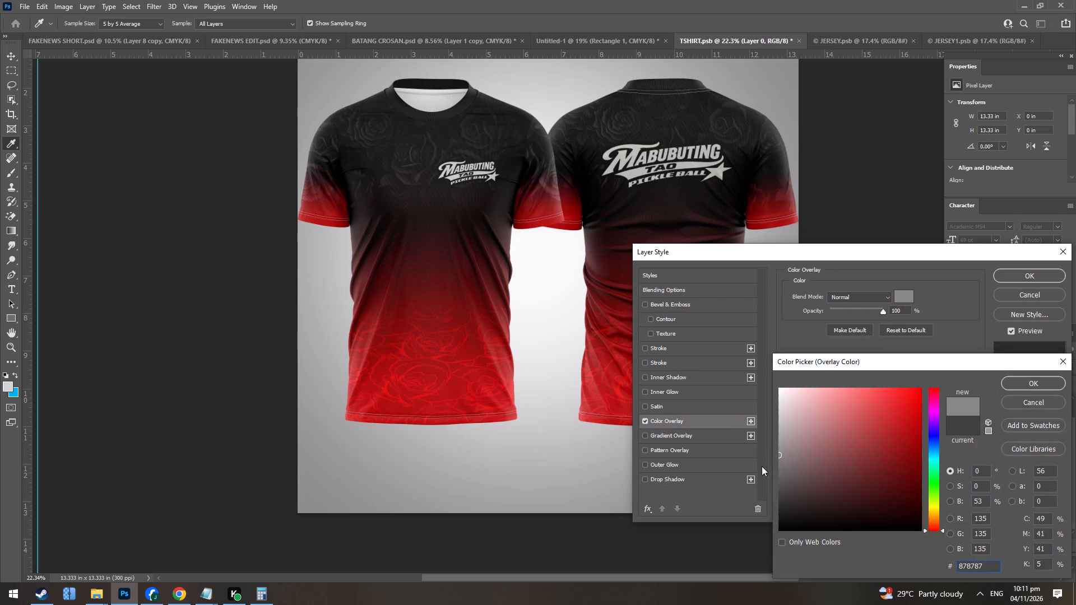
Adjust the grey of Layer 0's Color Overlay slightly darker than #878787 and apply the layer style.
drag(762, 466, 758, 469)
drag(791, 453, 774, 461)
click(1035, 380)
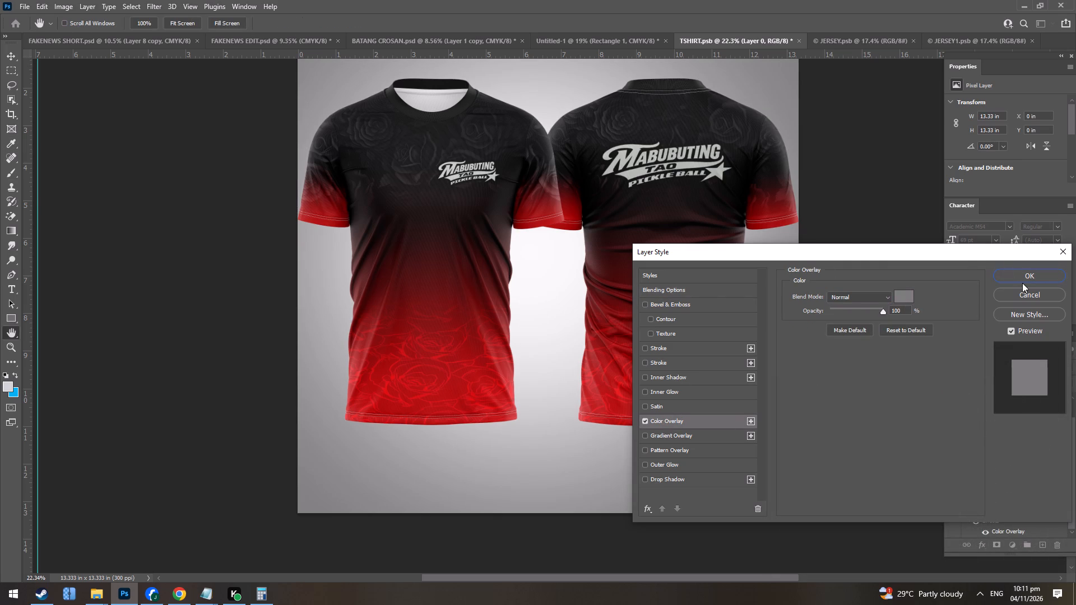
click(1022, 283)
click(1001, 272)
Export the two-shirt mockup as a PNG named WALAKZ RED in the Mock up folder.
alt+scroll(605, 310, down, 5)
scroll(601, 257, up, 9)
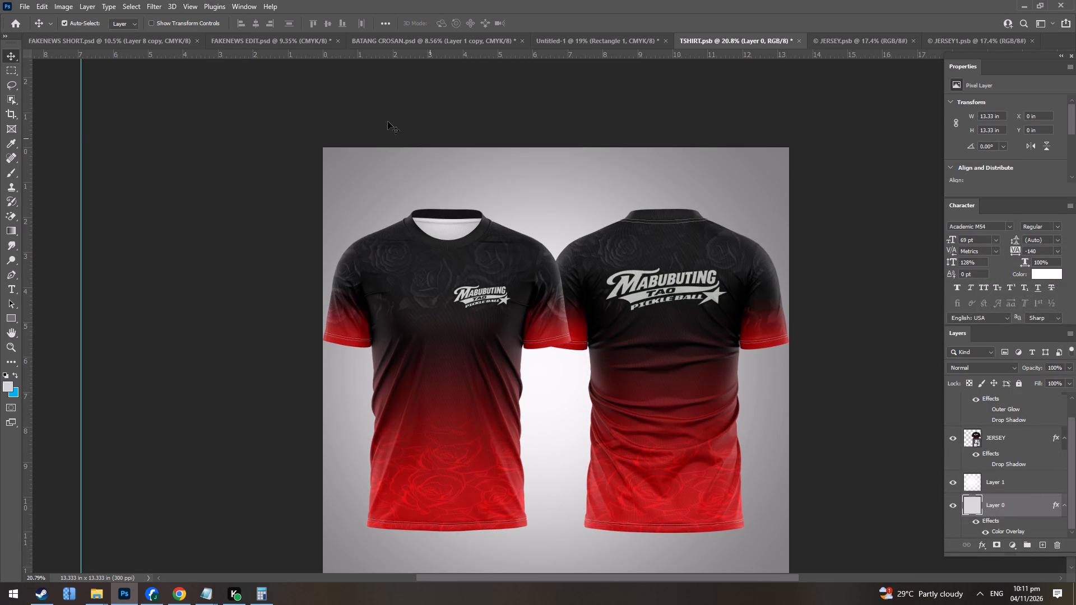
alt+scroll(515, 207, up, 1)
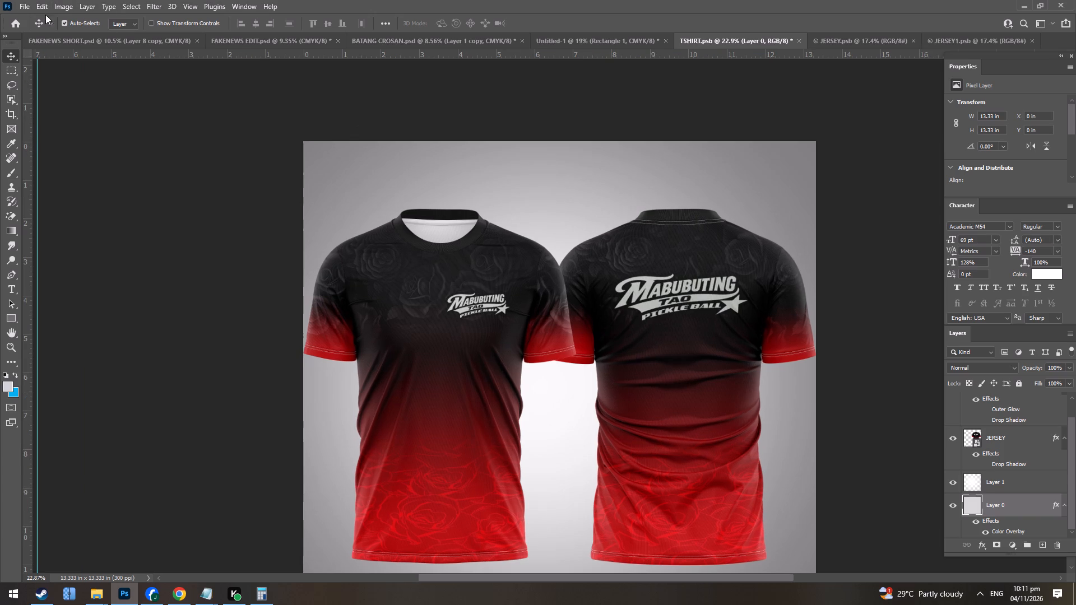
click(24, 3)
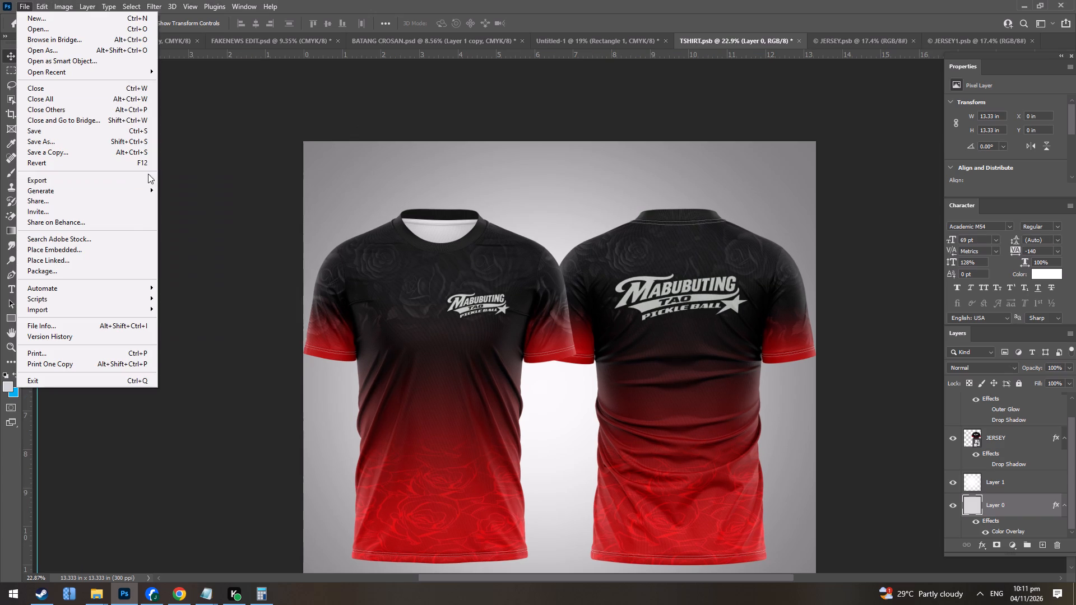
click(176, 177)
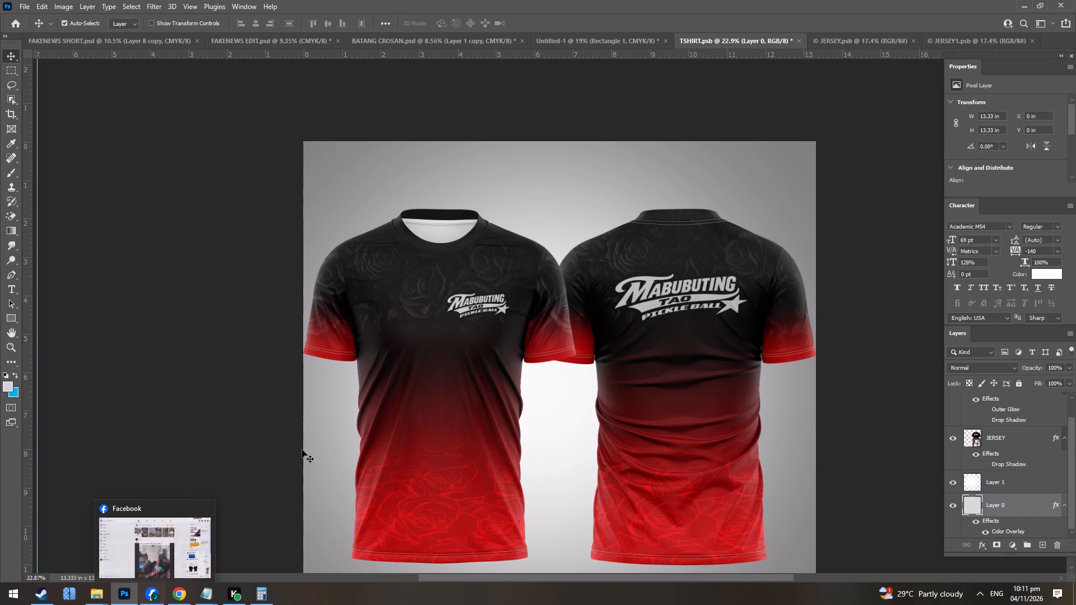
click(158, 584)
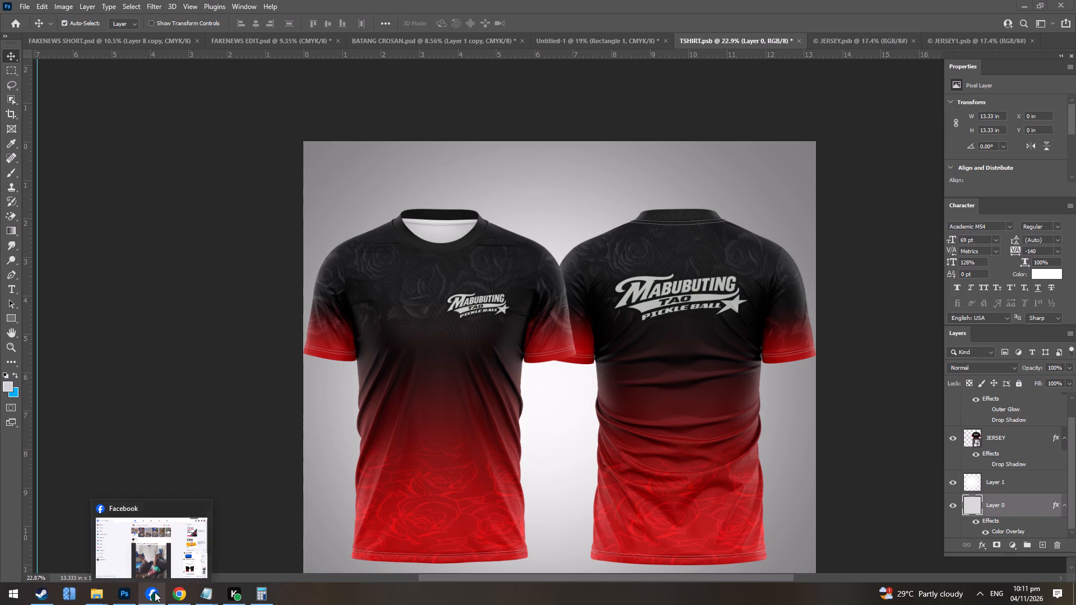
click(155, 592)
scroll(511, 357, down, 10)
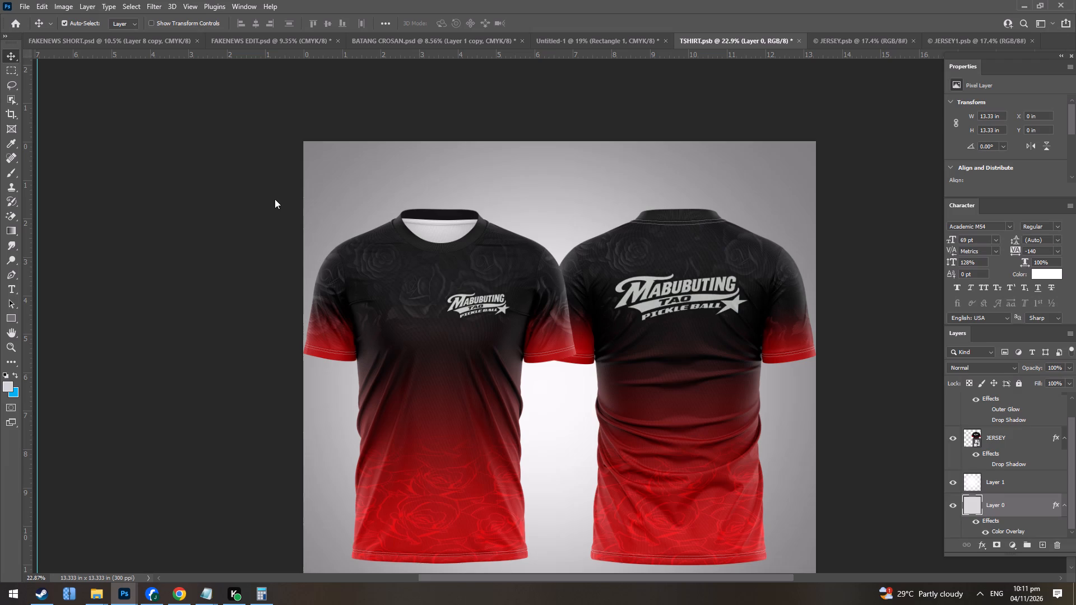
key(alt+Tab)
key(alt+Tab)
click(150, 557)
click(206, 547)
click(1024, 9)
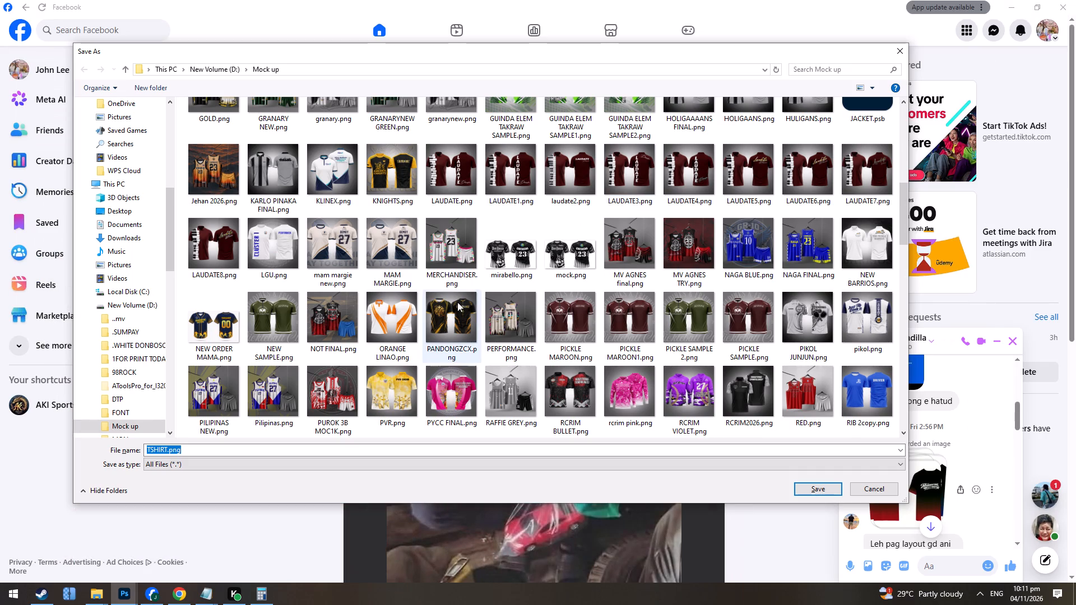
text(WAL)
click(192, 455)
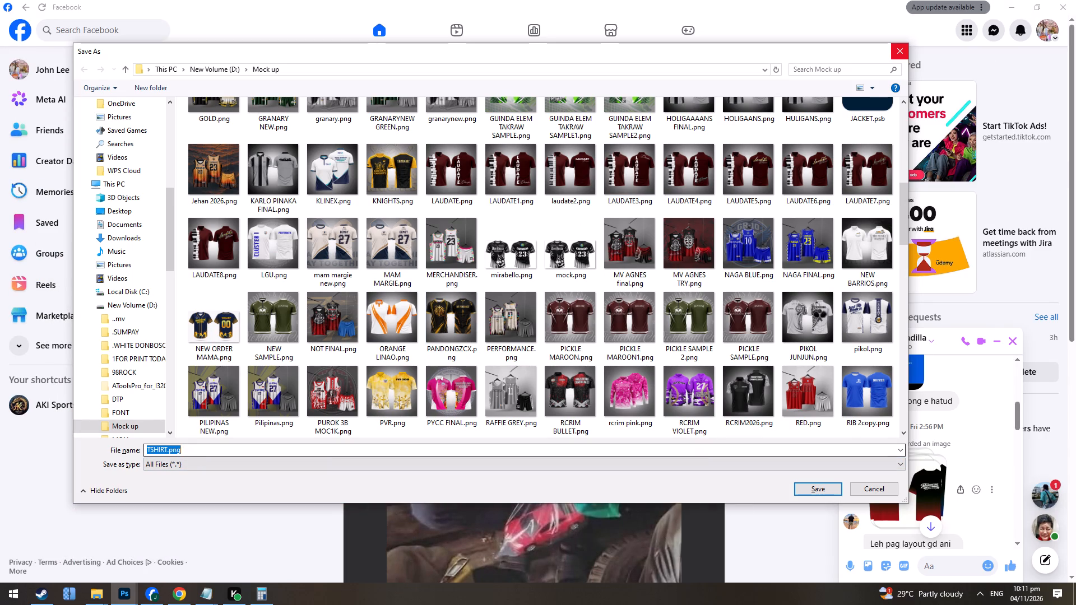
double_click(200, 451)
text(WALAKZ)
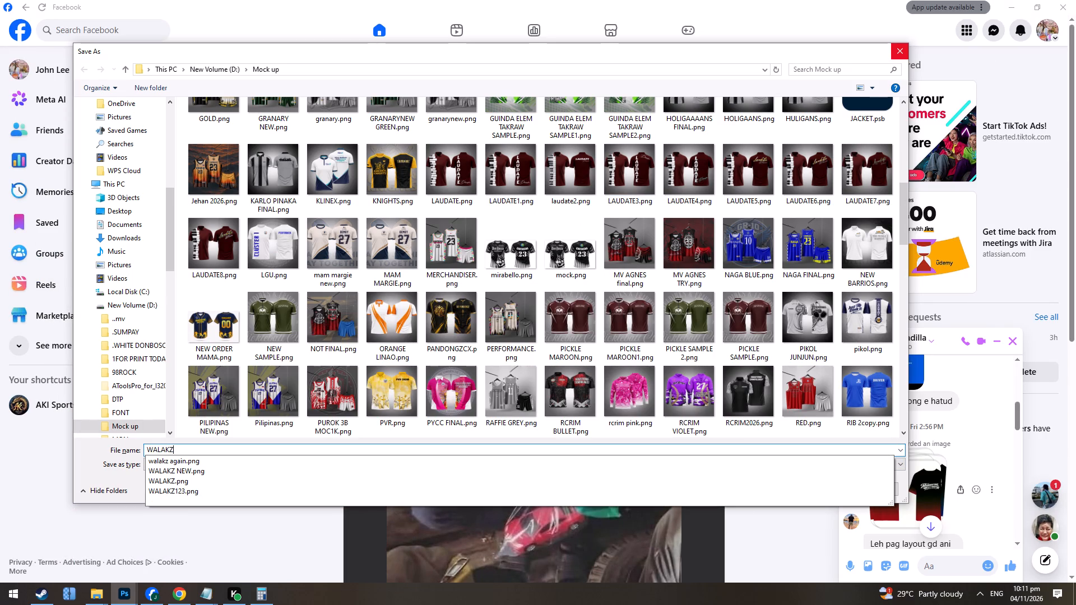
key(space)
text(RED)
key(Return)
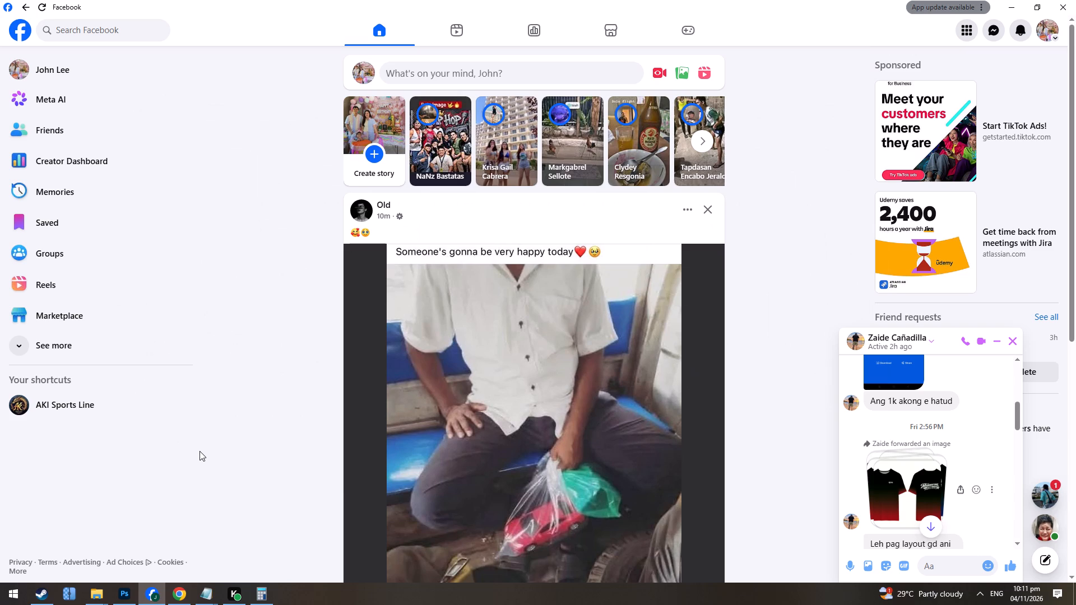
In the open Facebook chat with the customer, send the messages "Walakz" and "Ako e anam send ha".
click(940, 562)
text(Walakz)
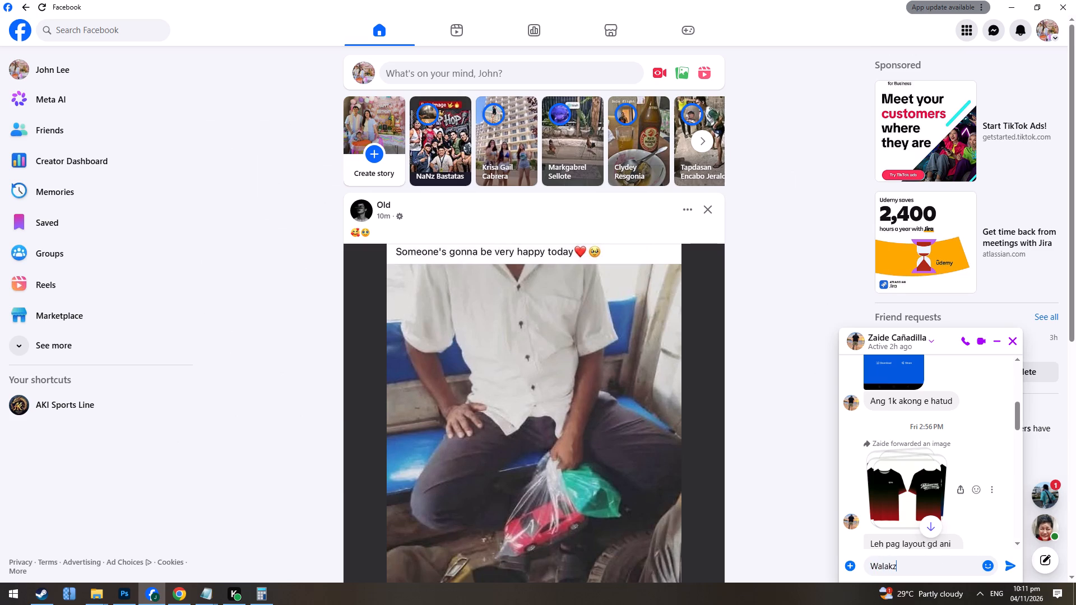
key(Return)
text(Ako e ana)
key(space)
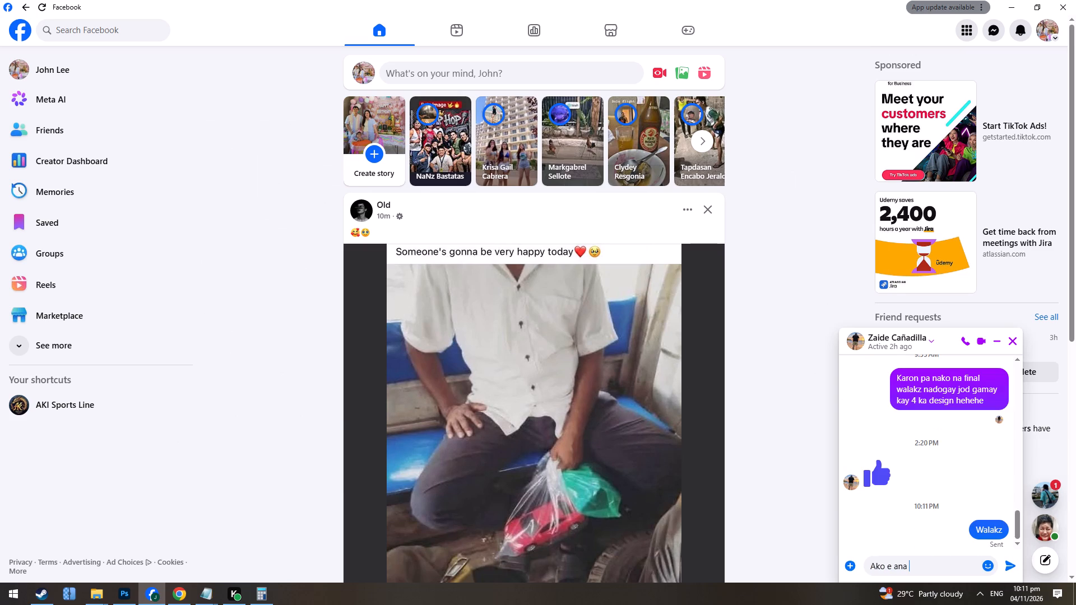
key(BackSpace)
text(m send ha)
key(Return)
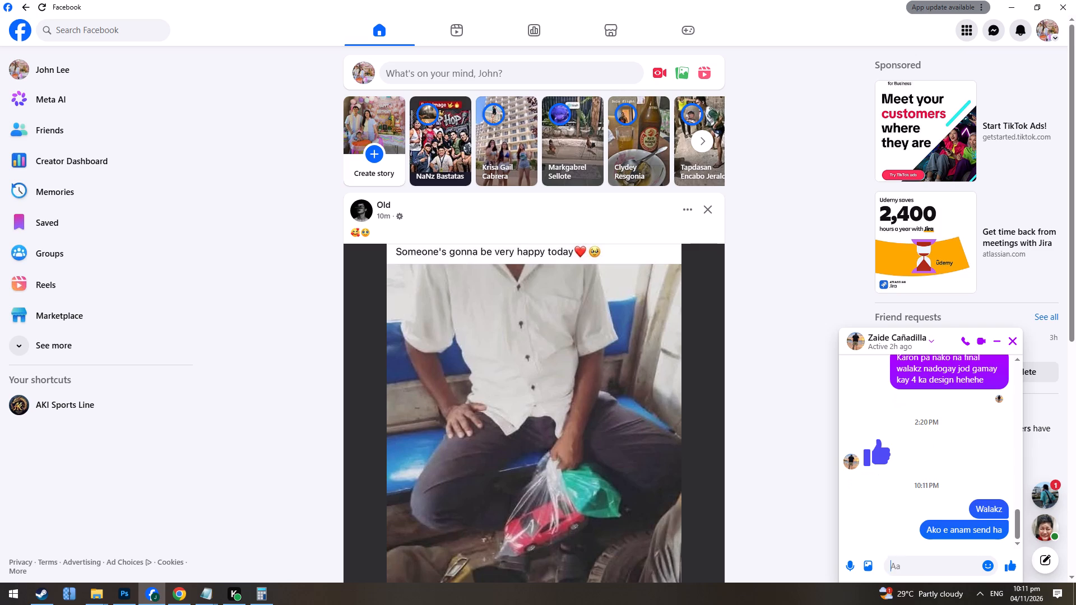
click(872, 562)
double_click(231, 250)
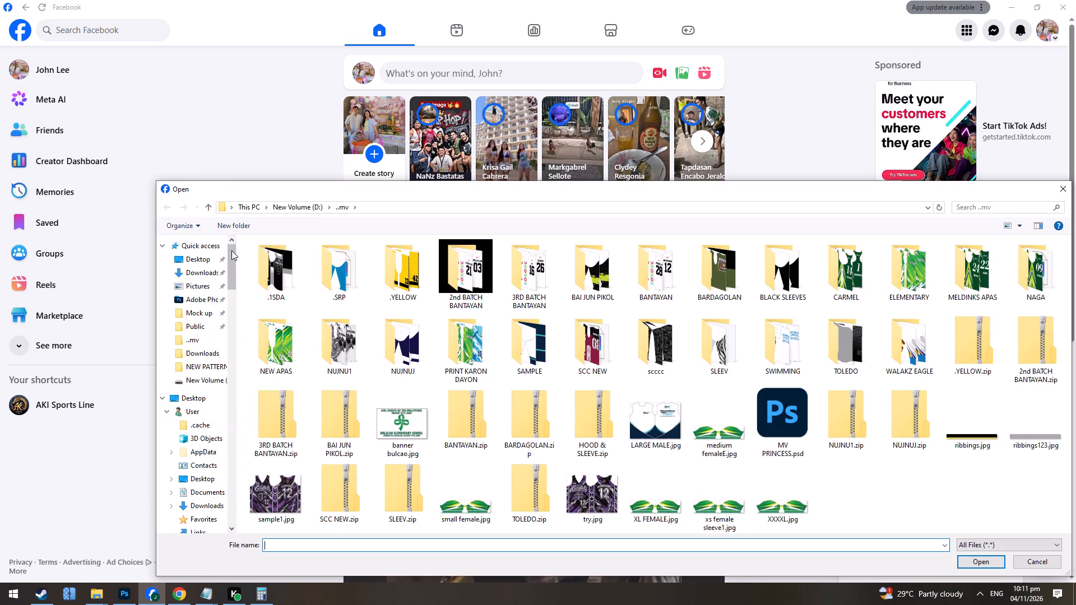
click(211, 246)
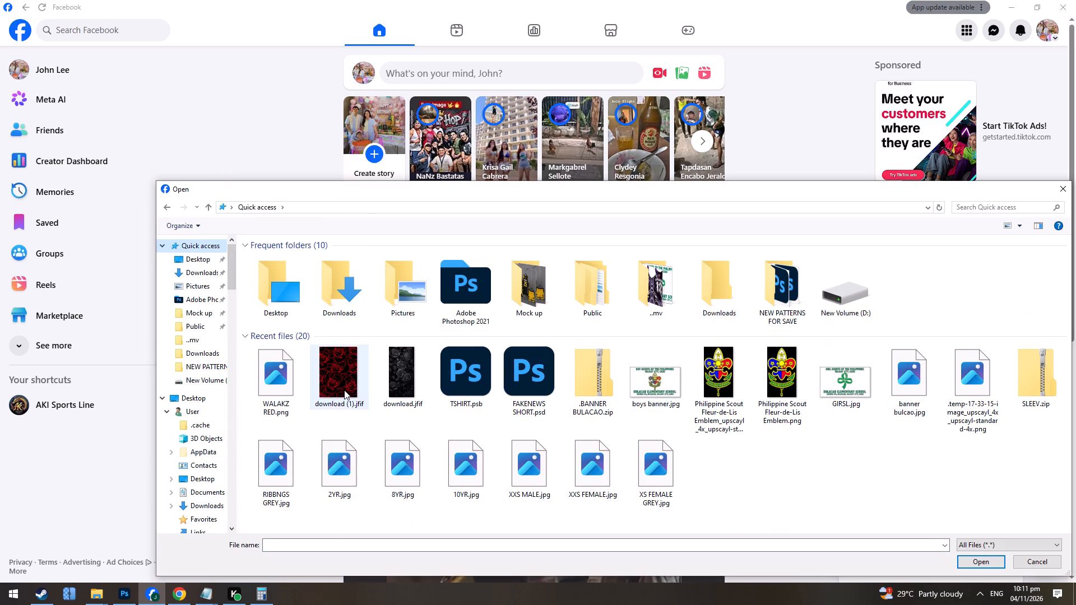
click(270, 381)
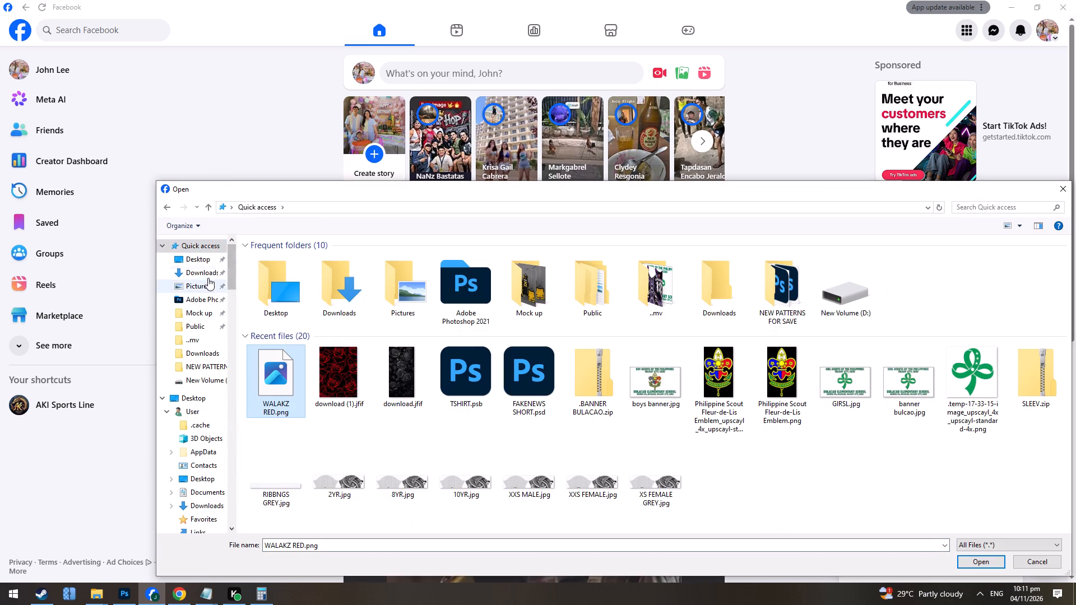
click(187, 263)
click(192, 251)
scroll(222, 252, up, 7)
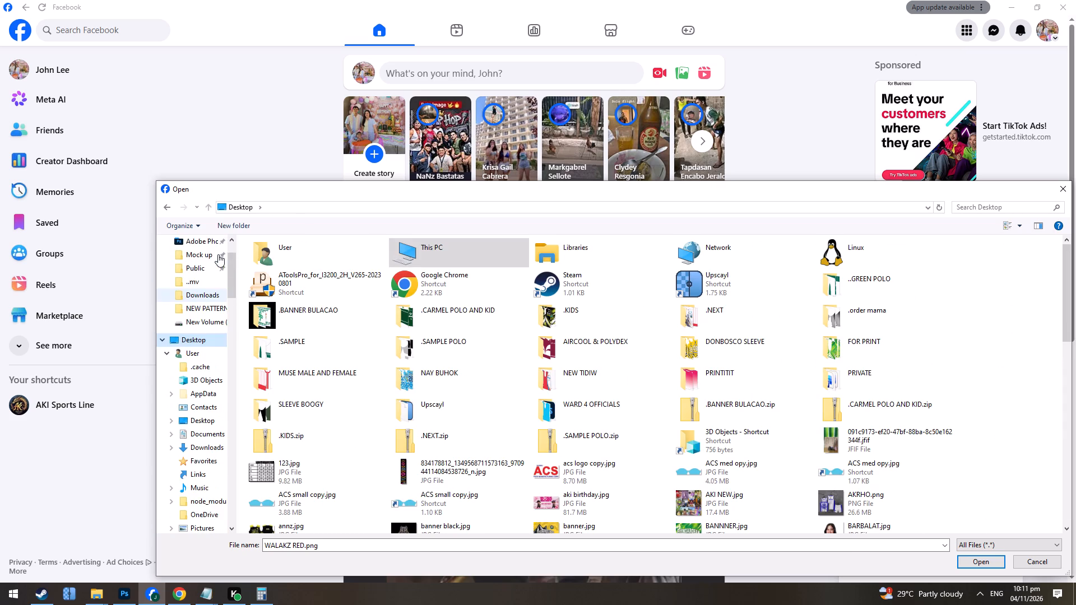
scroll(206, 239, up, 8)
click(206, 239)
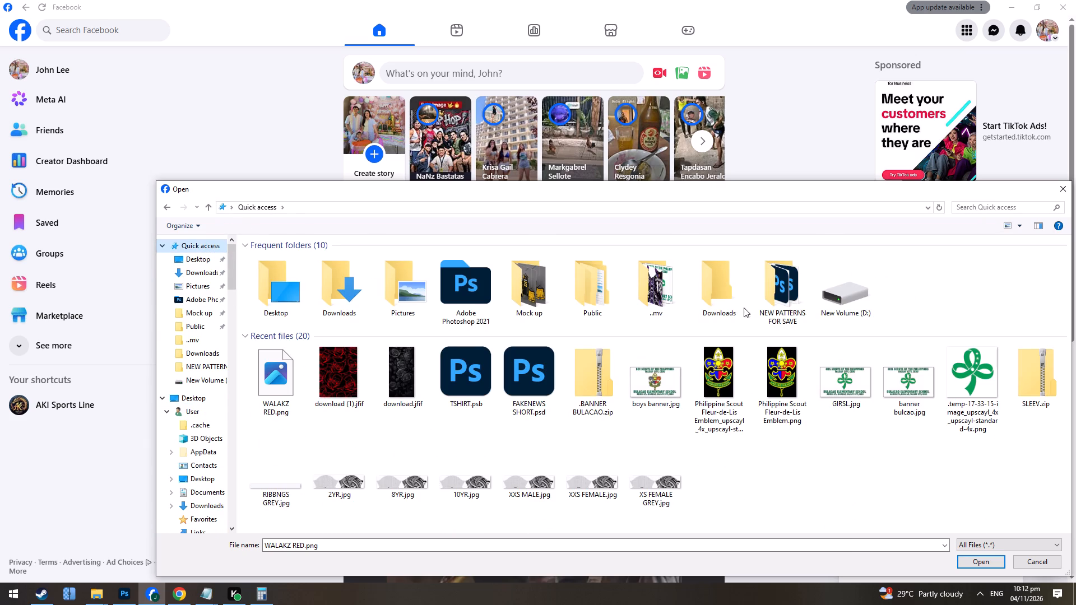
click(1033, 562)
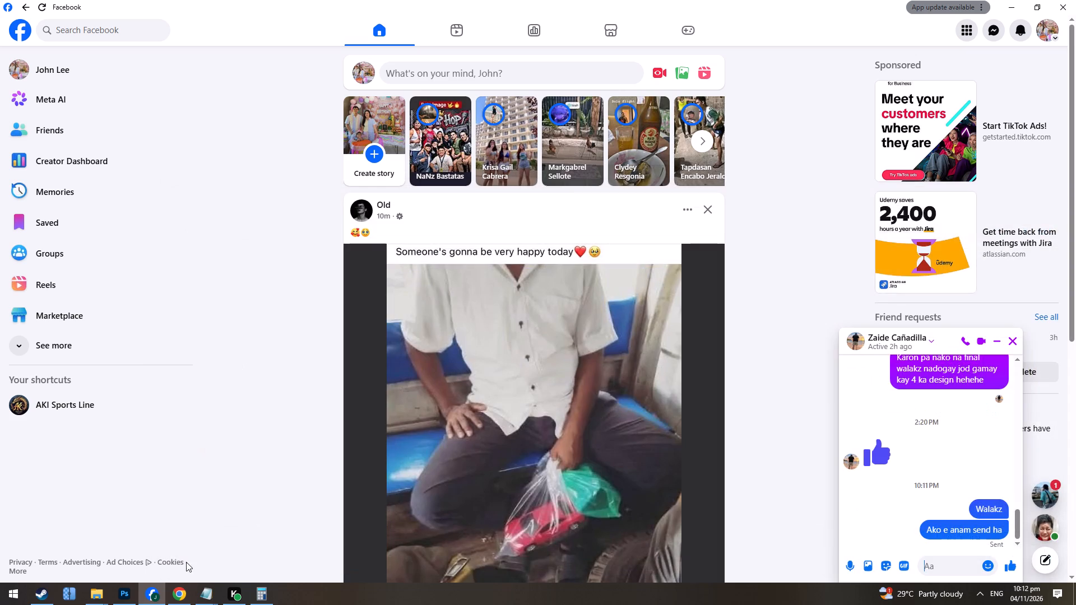